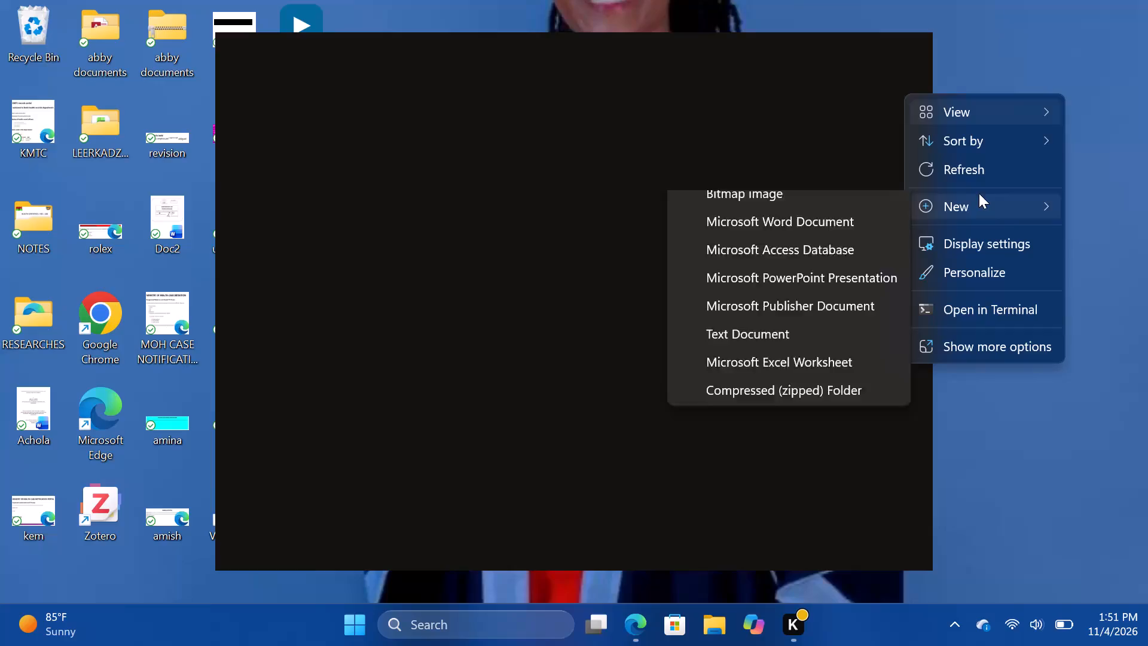
Create a new folder on the desktop named FQE254.
click(798, 211)
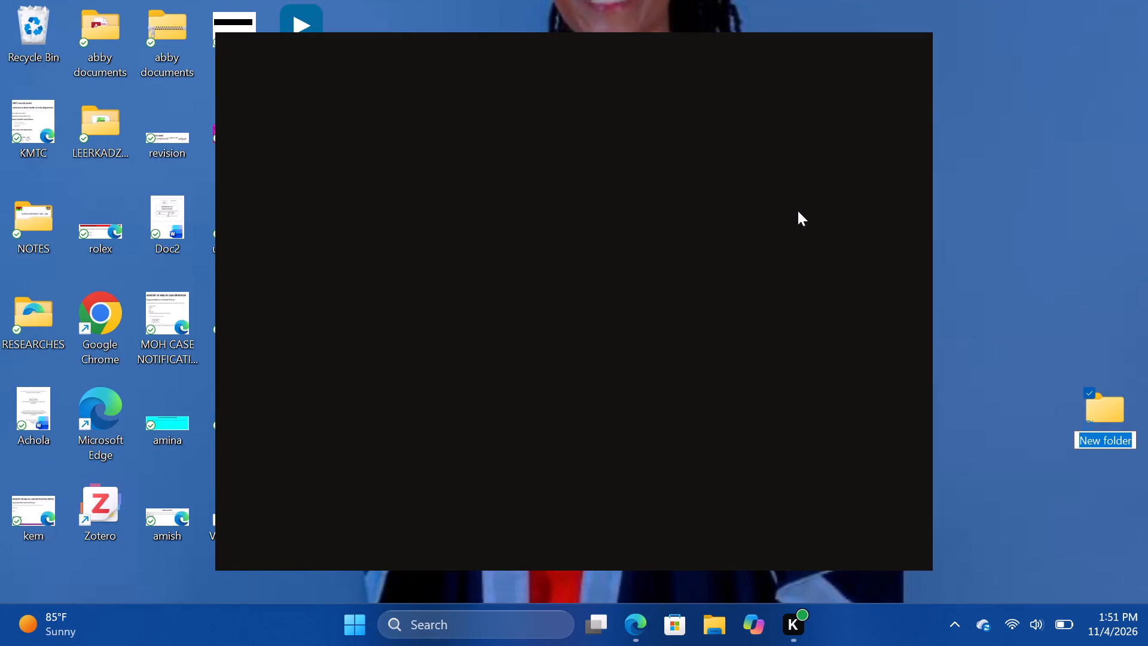
key(d)
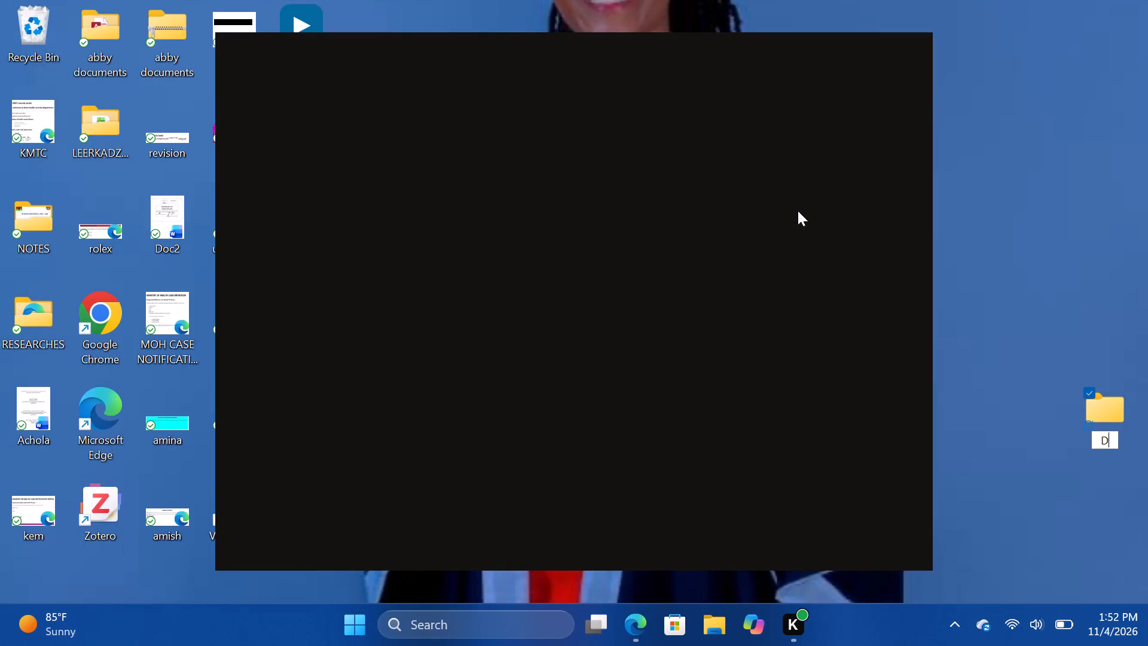
key(BackSpace)
key(f)
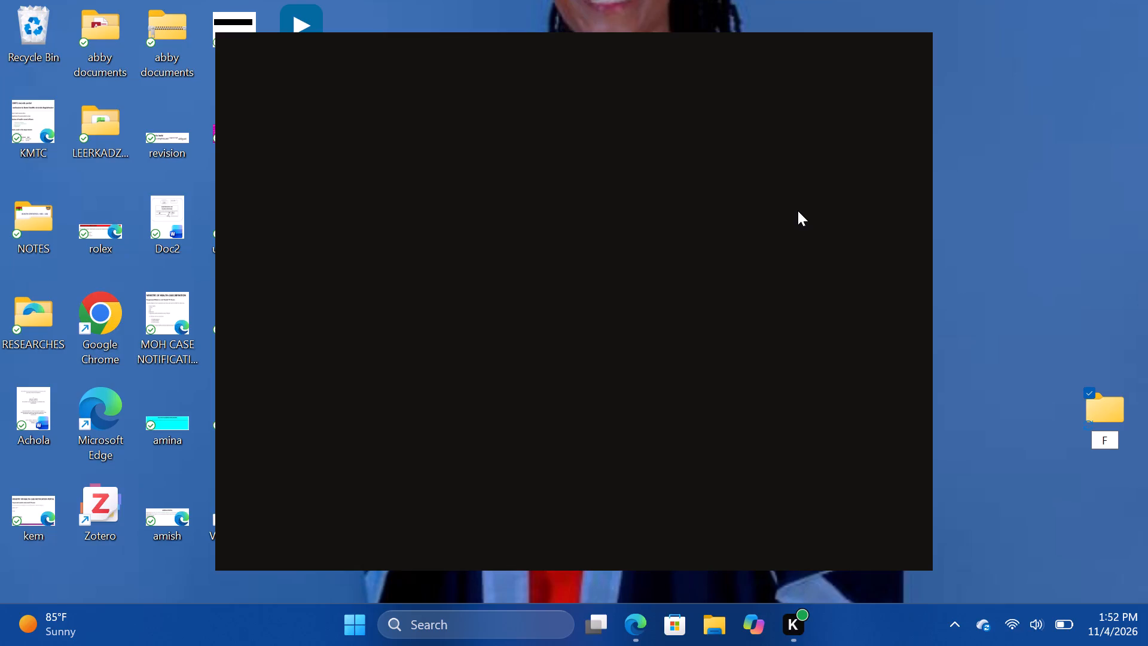
text(QE)
key(1)
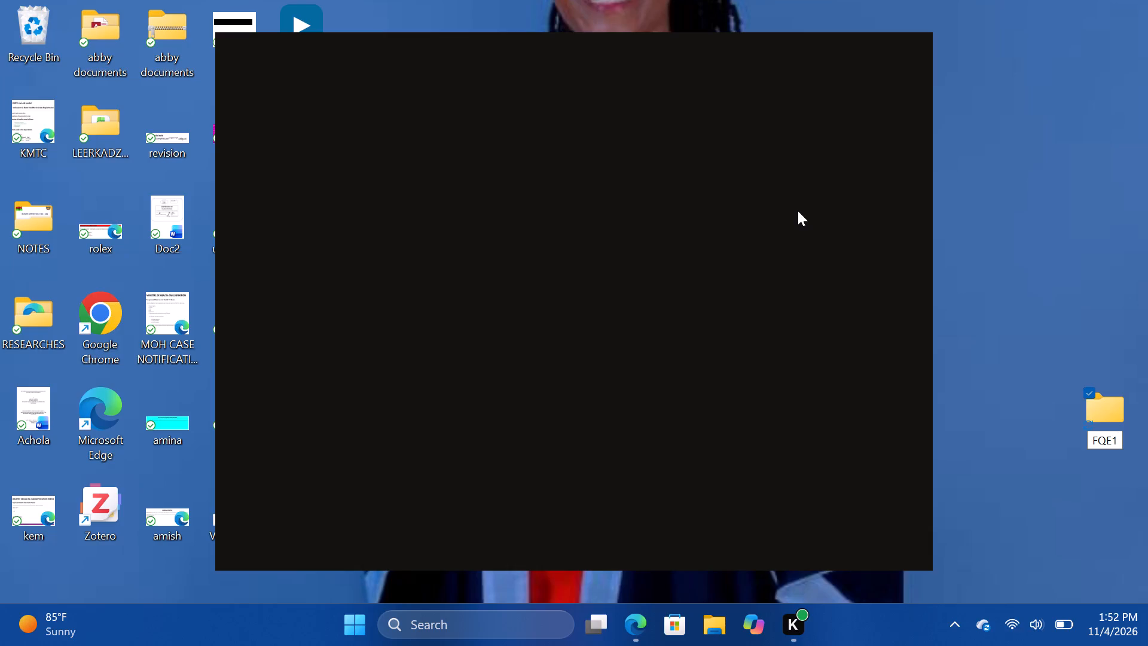
key(BackSpace)
text(254)
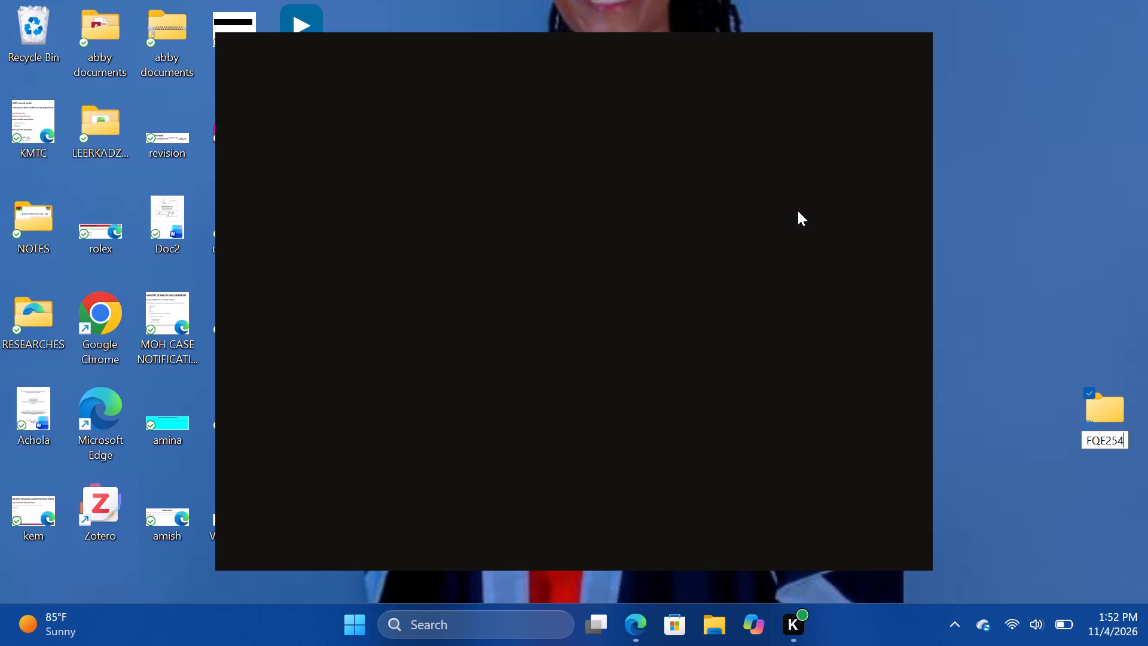
click(1062, 442)
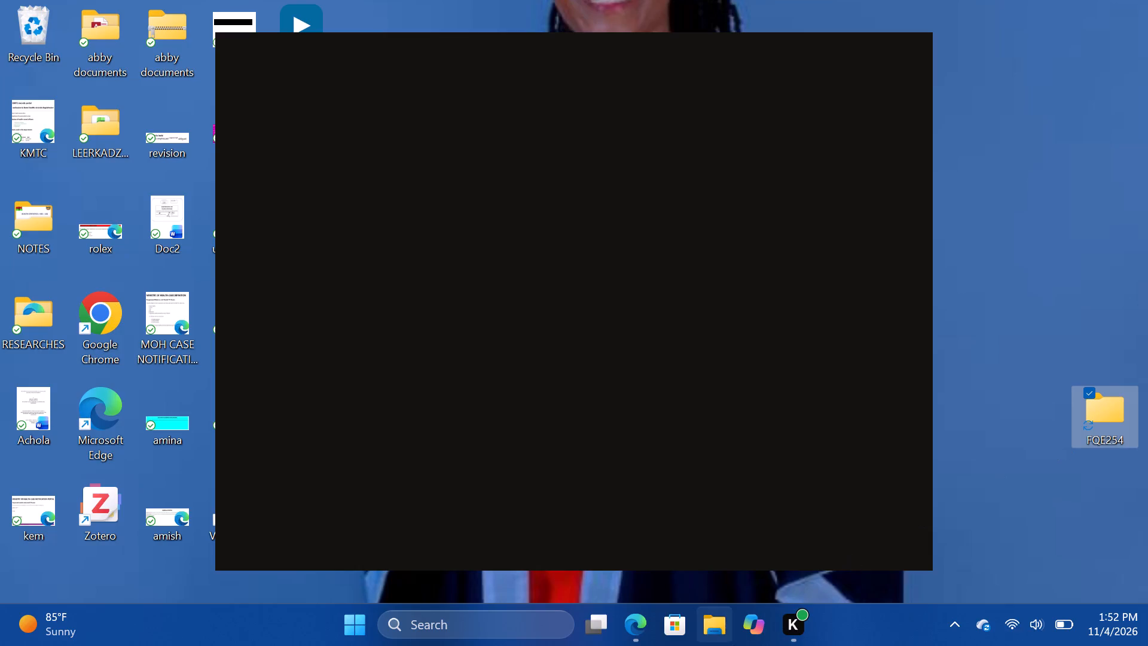
Search the computer for Access and launch Microsoft Access.
click(359, 628)
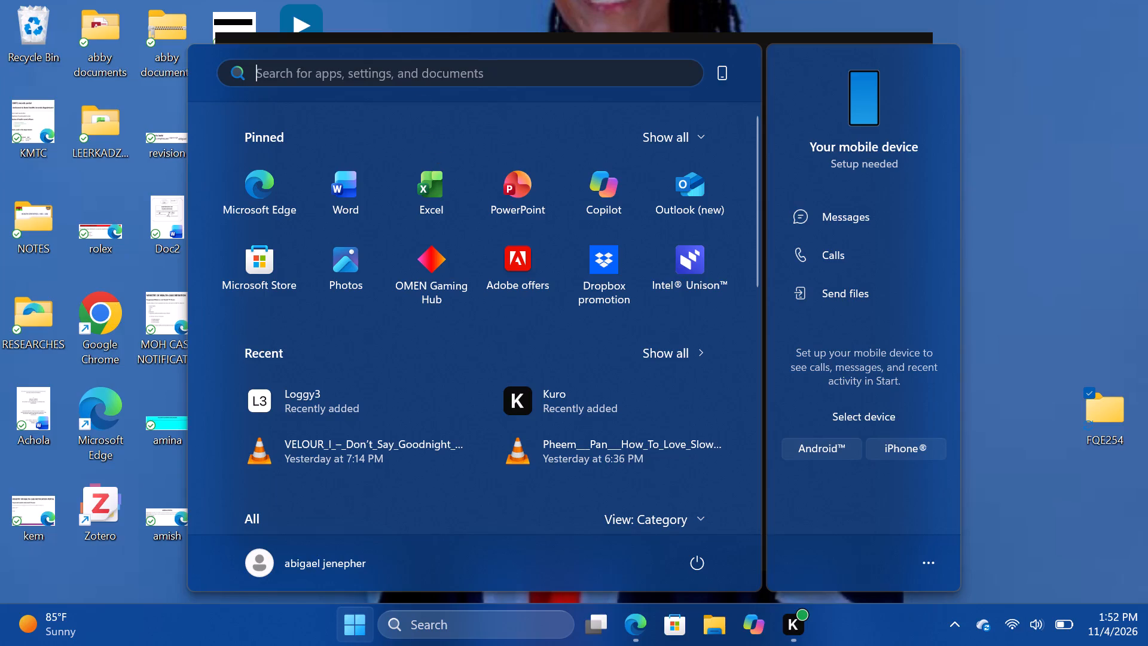
click(429, 71)
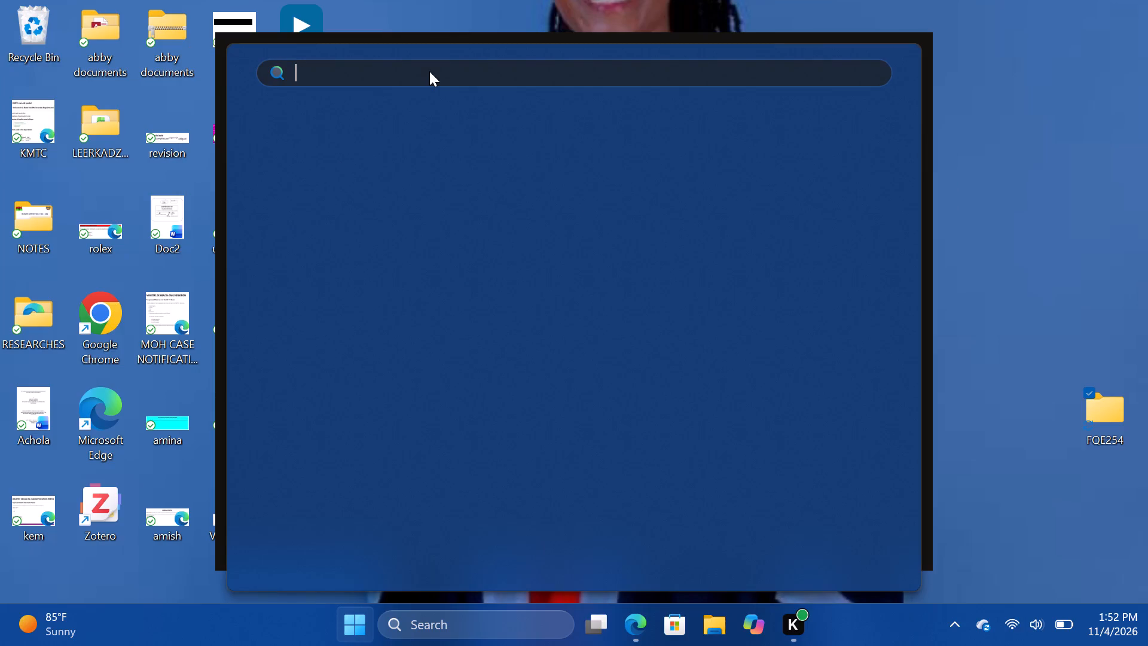
text(ACC)
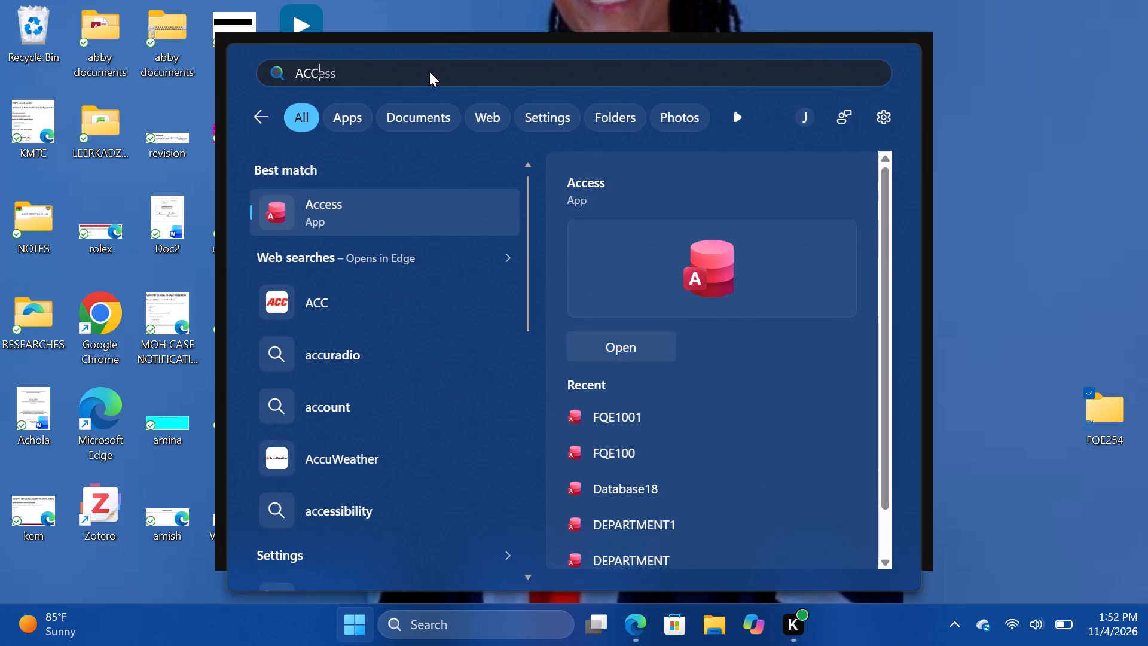
click(624, 358)
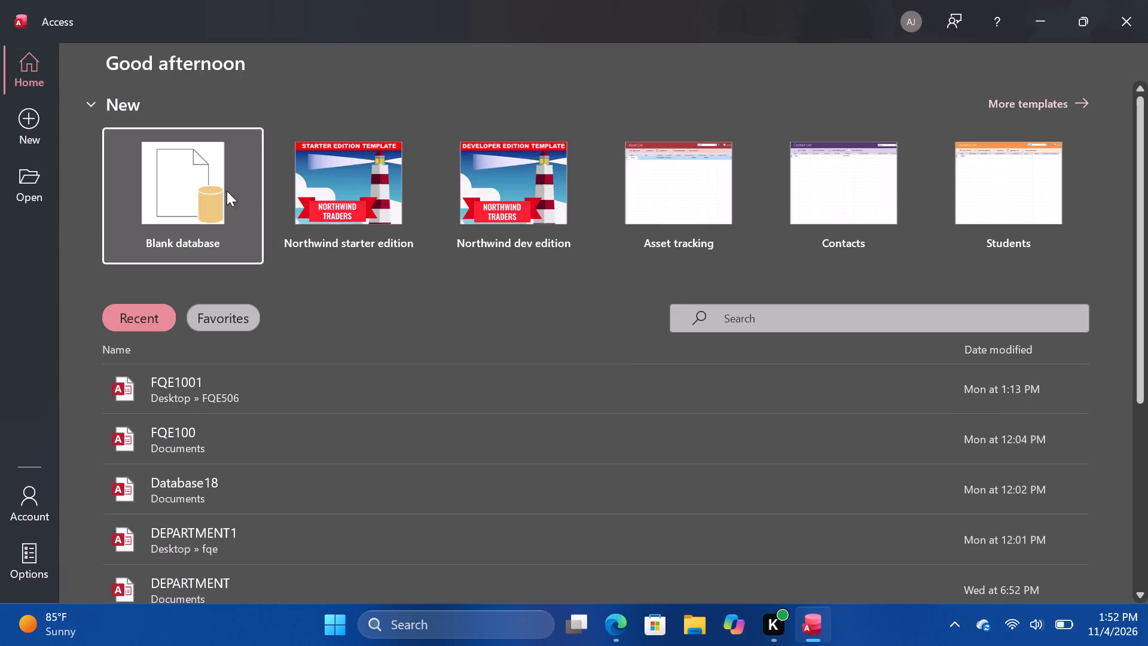
Create a blank database with the file name STUDENT REGISTRATION.
click(191, 181)
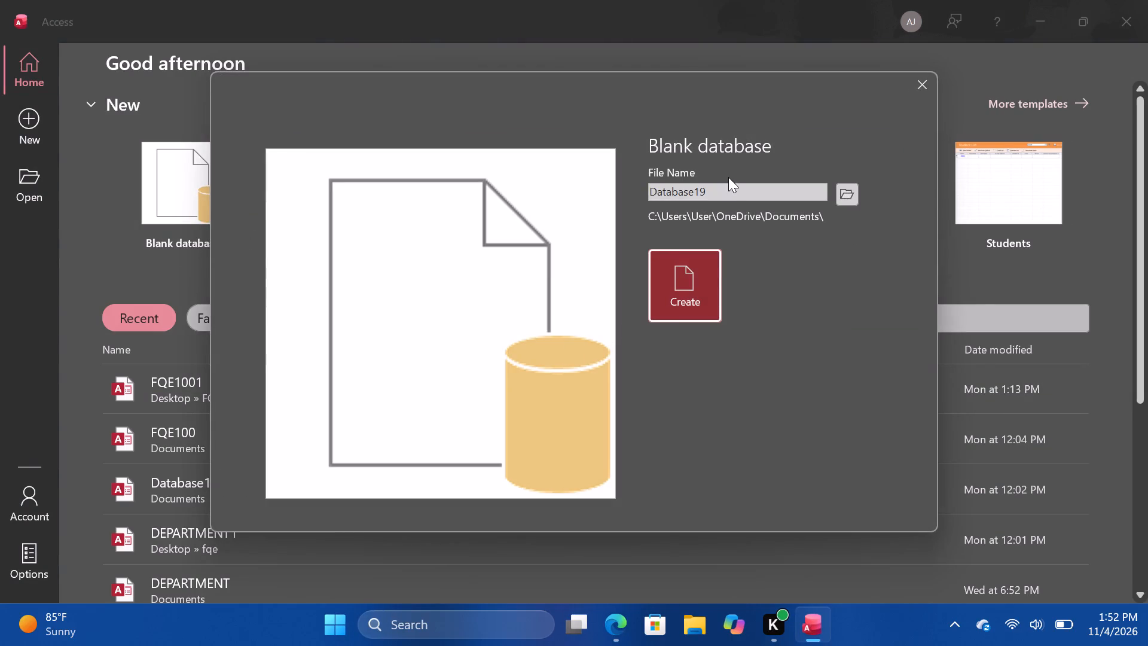
click(713, 191)
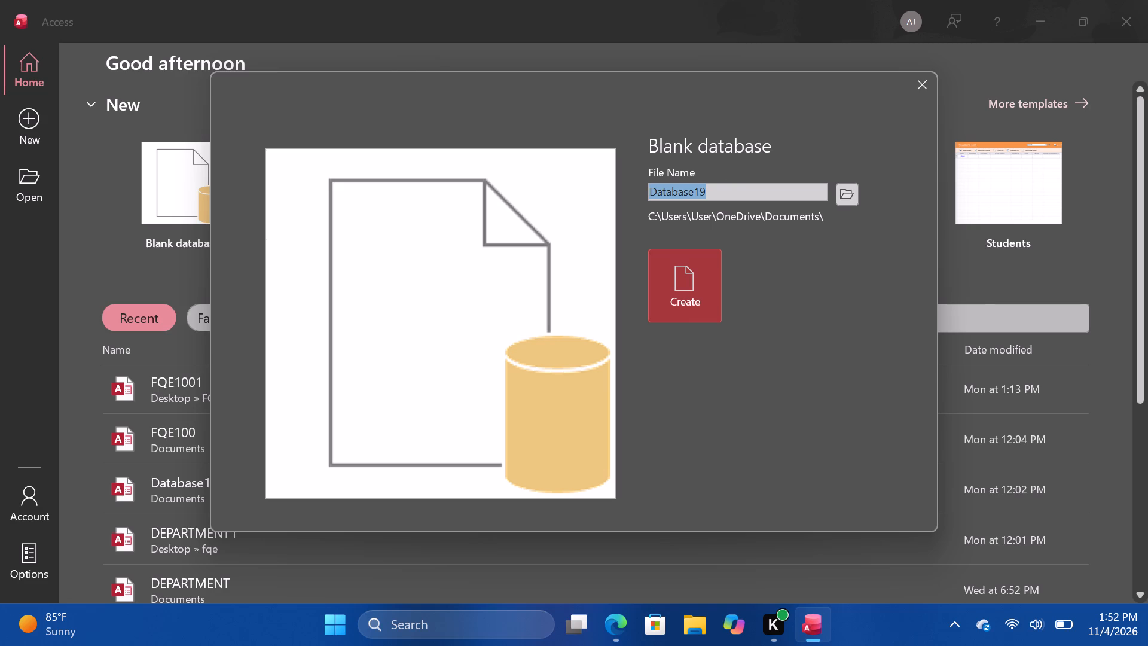
text(STU)
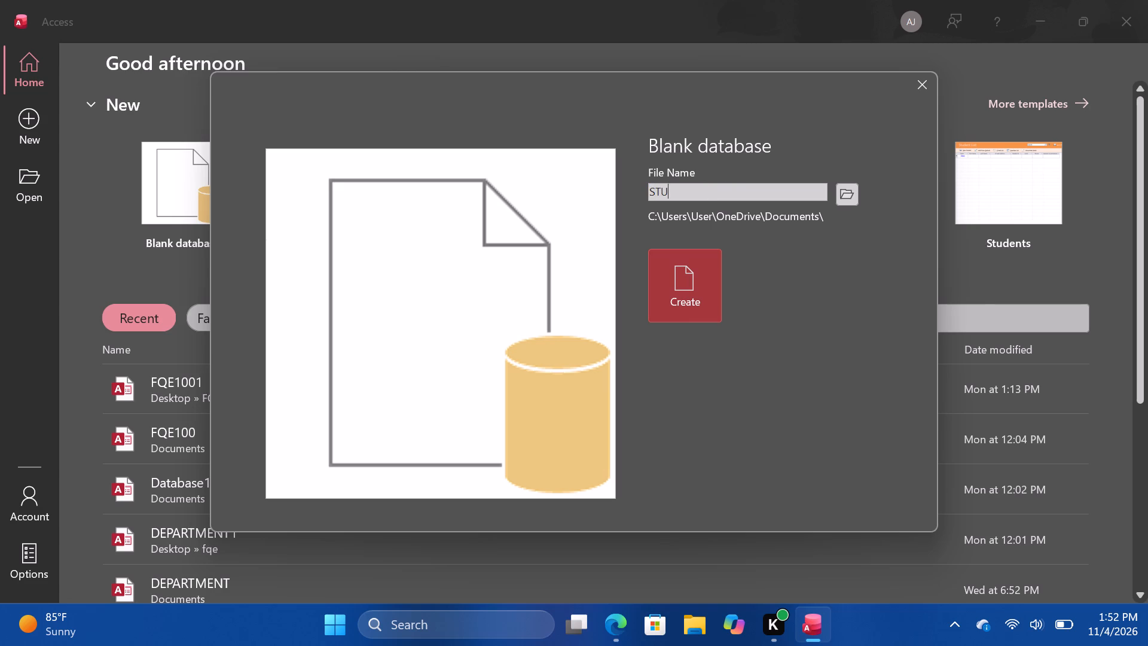
text(DENT REGI)
text(ST)
text(RA)
text(TION)
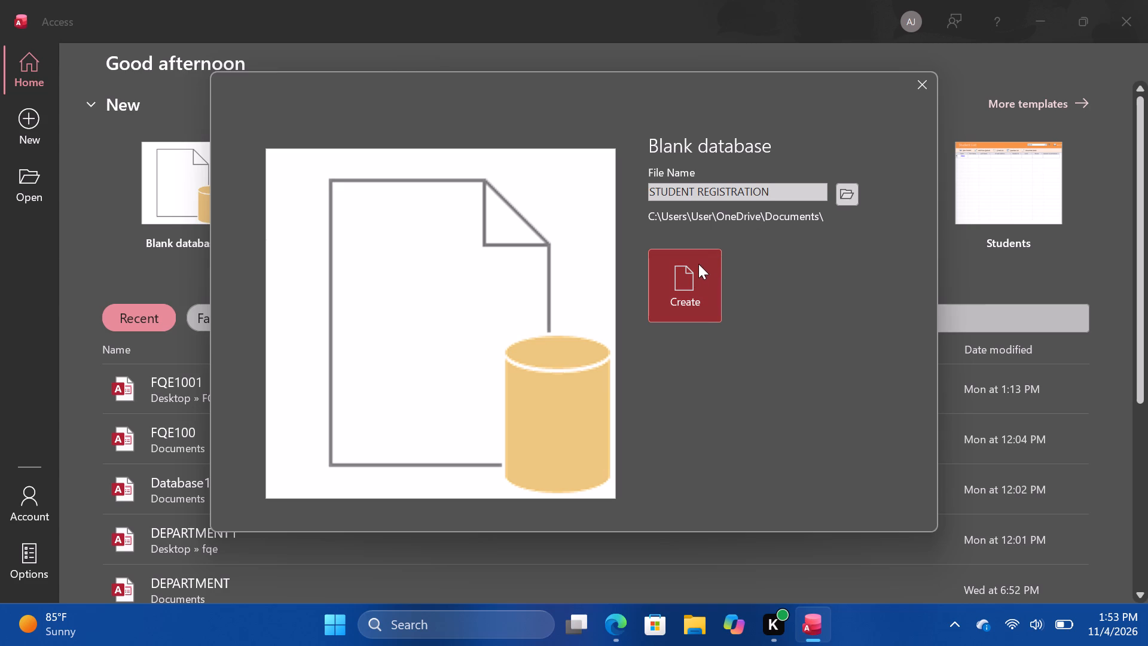
click(694, 283)
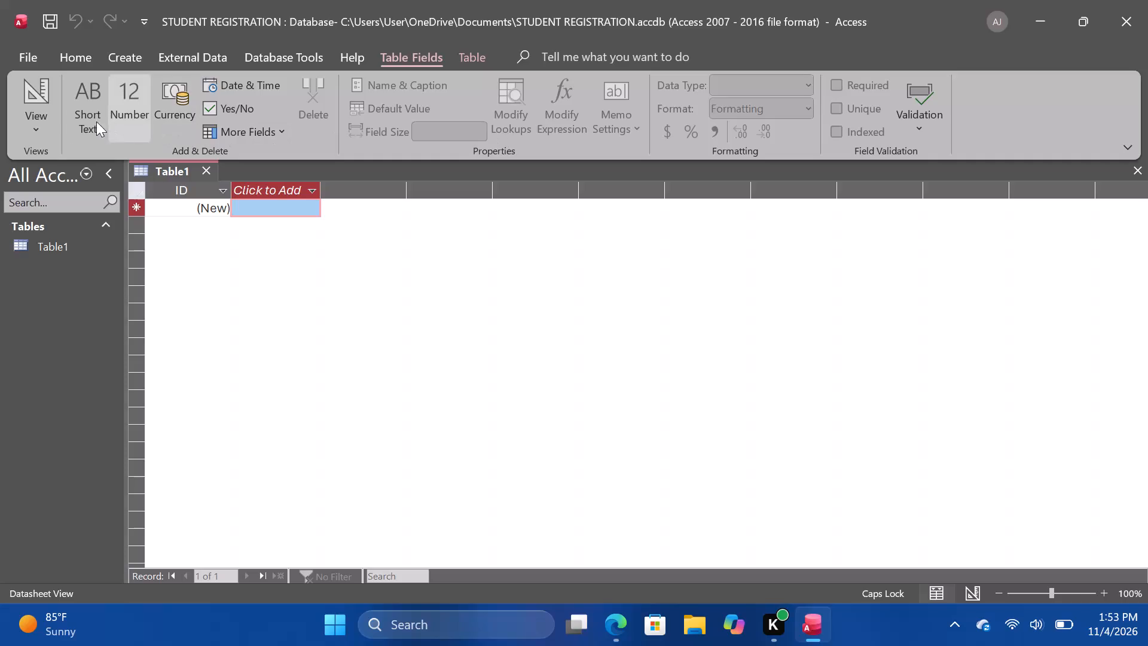
Switch Table1 to Design View, saving the table as STUDENTS.
click(50, 111)
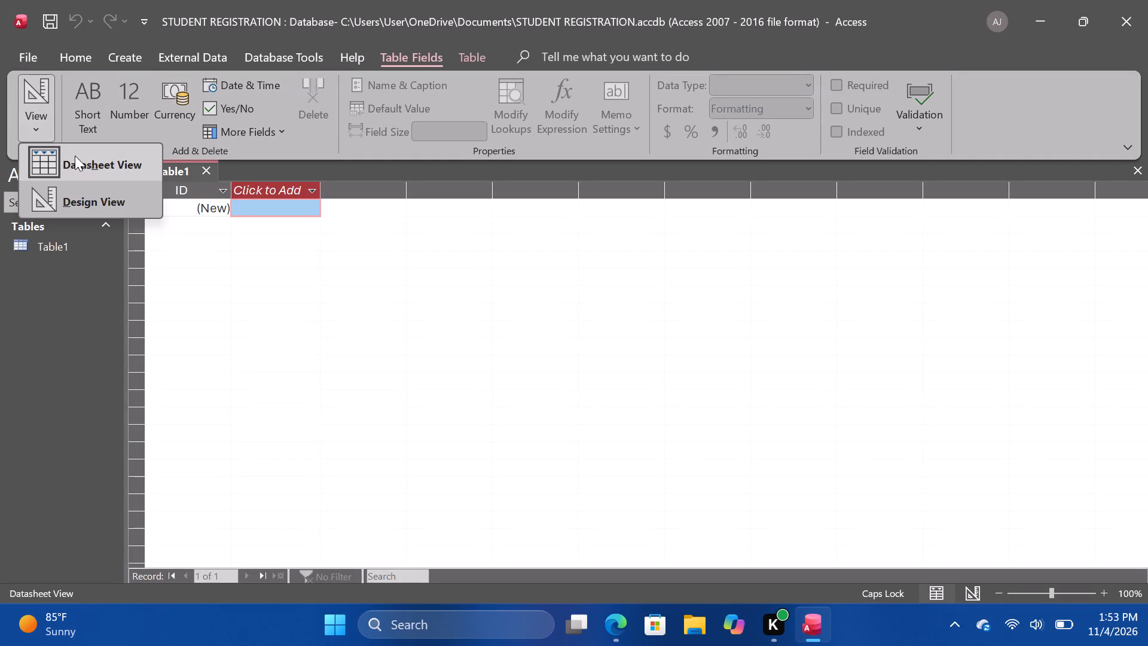
click(102, 197)
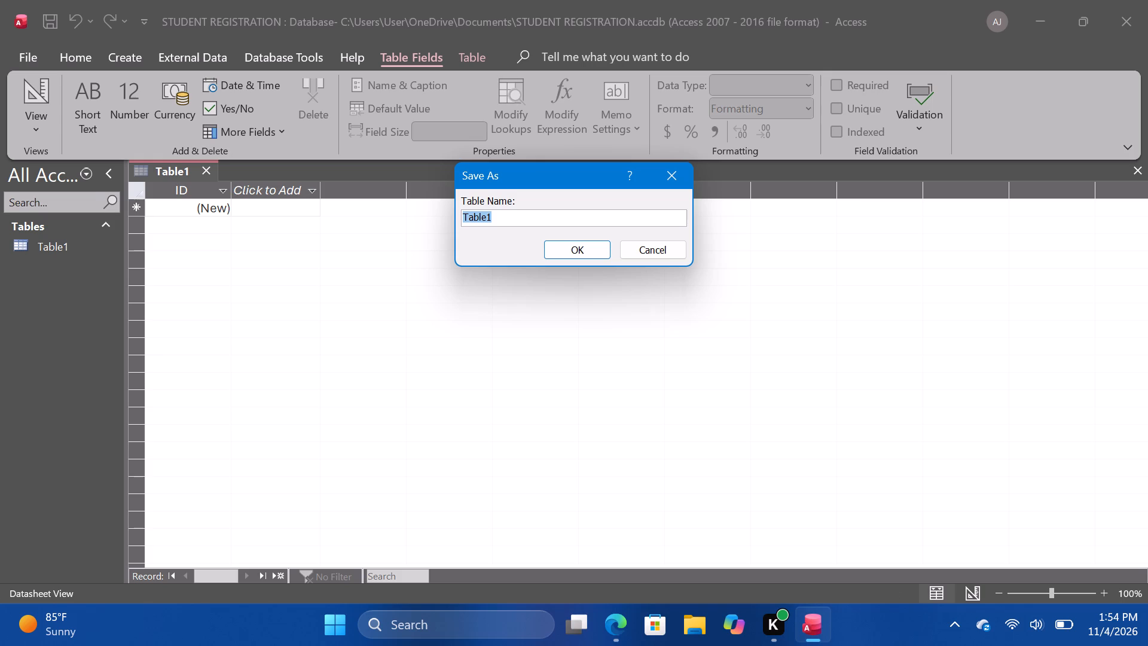
text(STUDENT)
key(s)
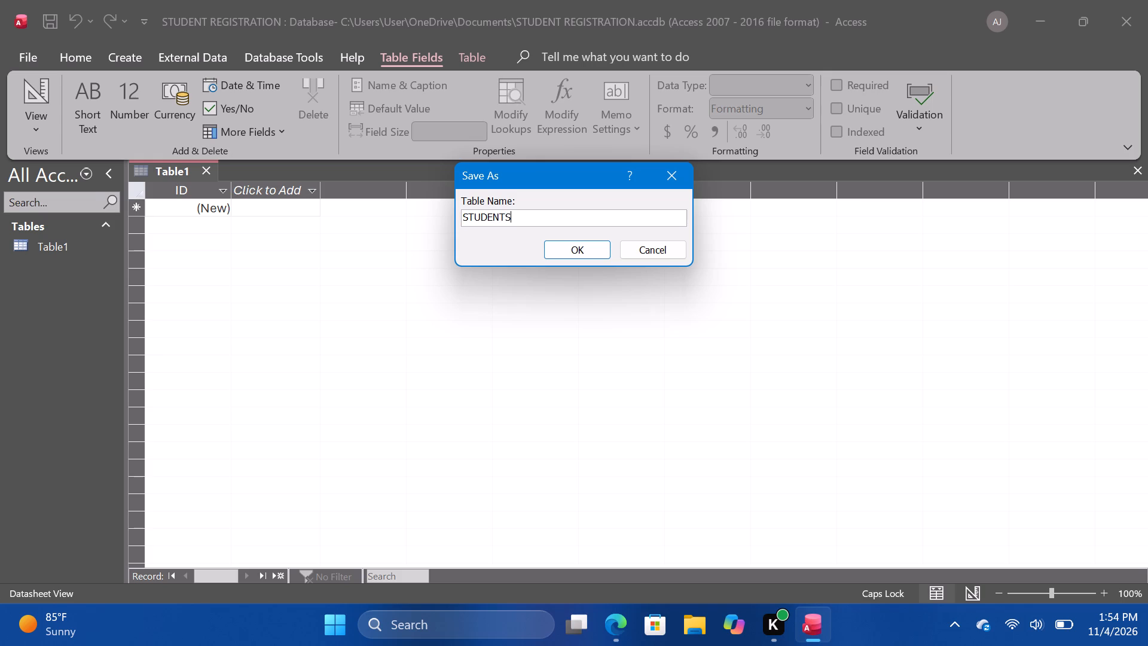
click(572, 249)
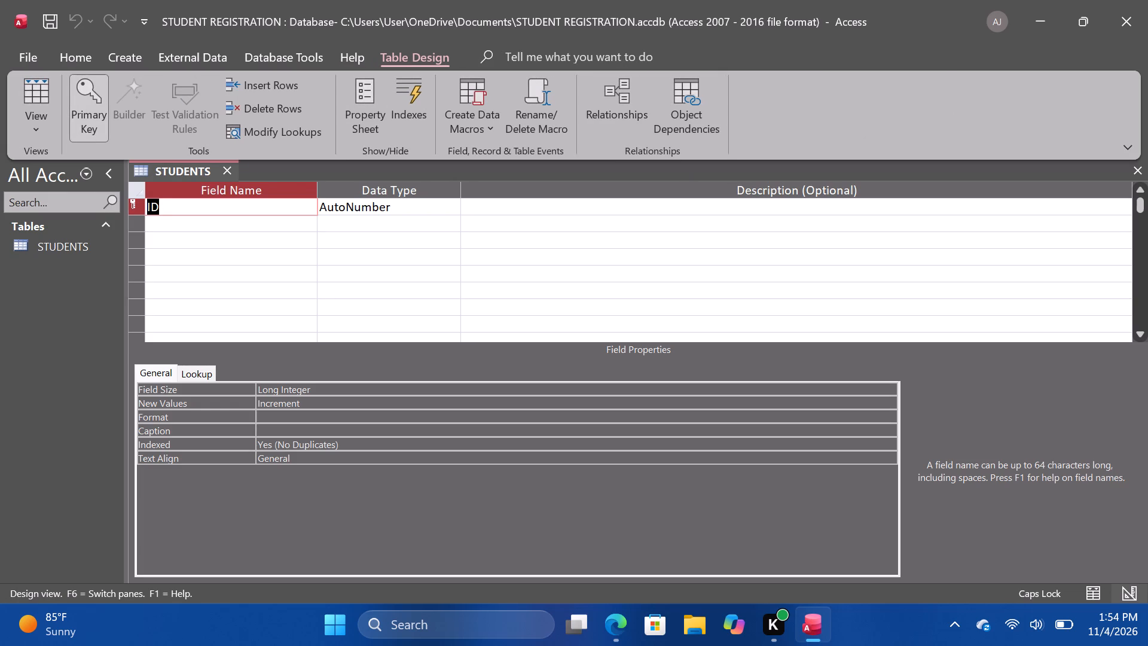
Rename the ID field of the STUDENTS table to student ID and set its data type to Short Text.
text(st)
text(udent)
key(space)
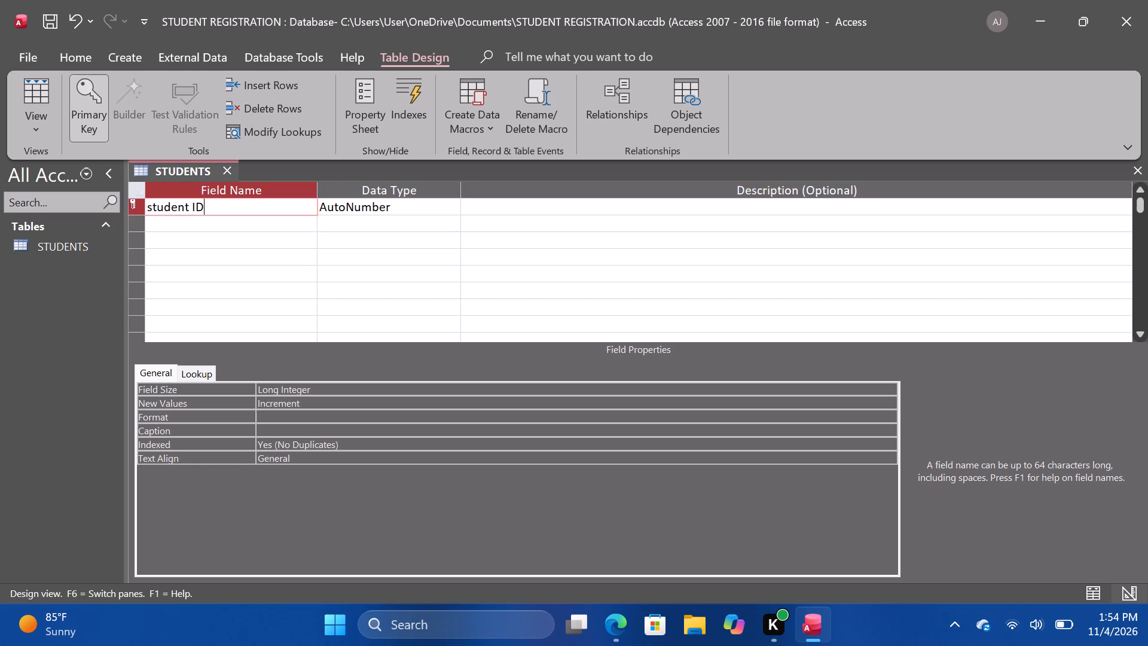
click(407, 207)
click(460, 203)
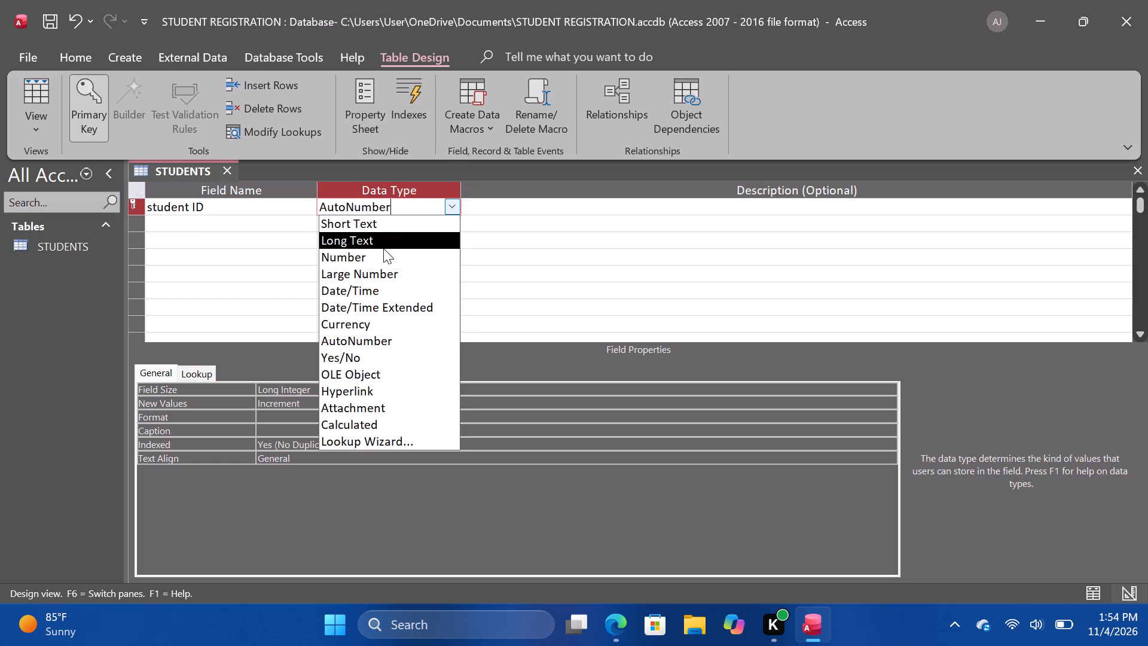
click(388, 218)
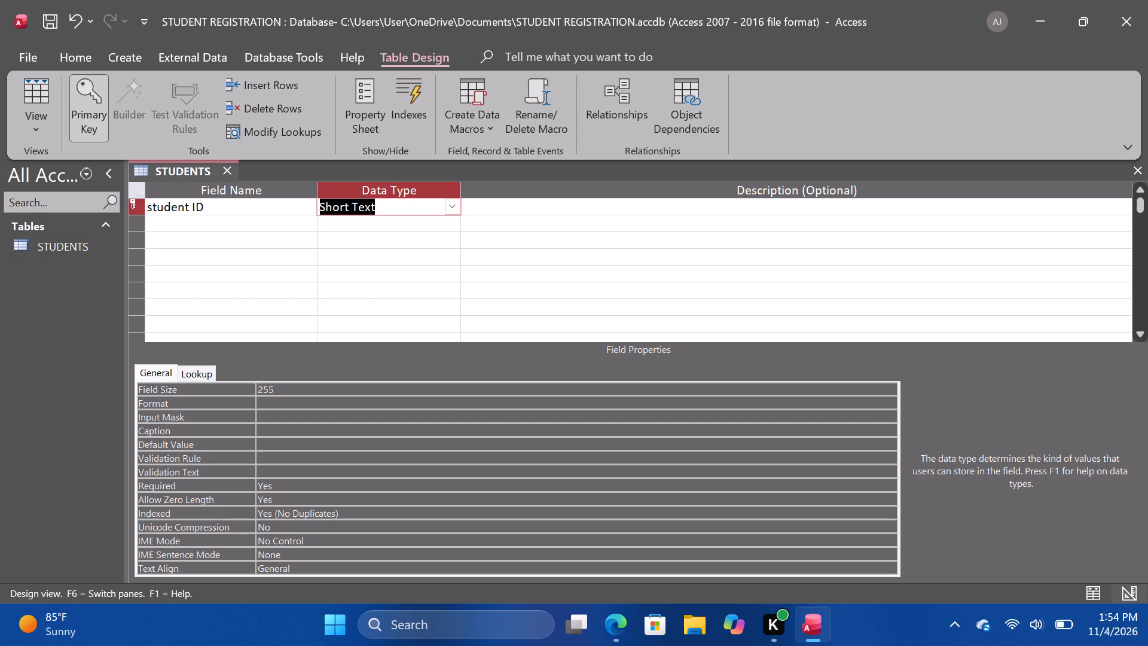
Set the field size of the student ID field to 14.
click(278, 390)
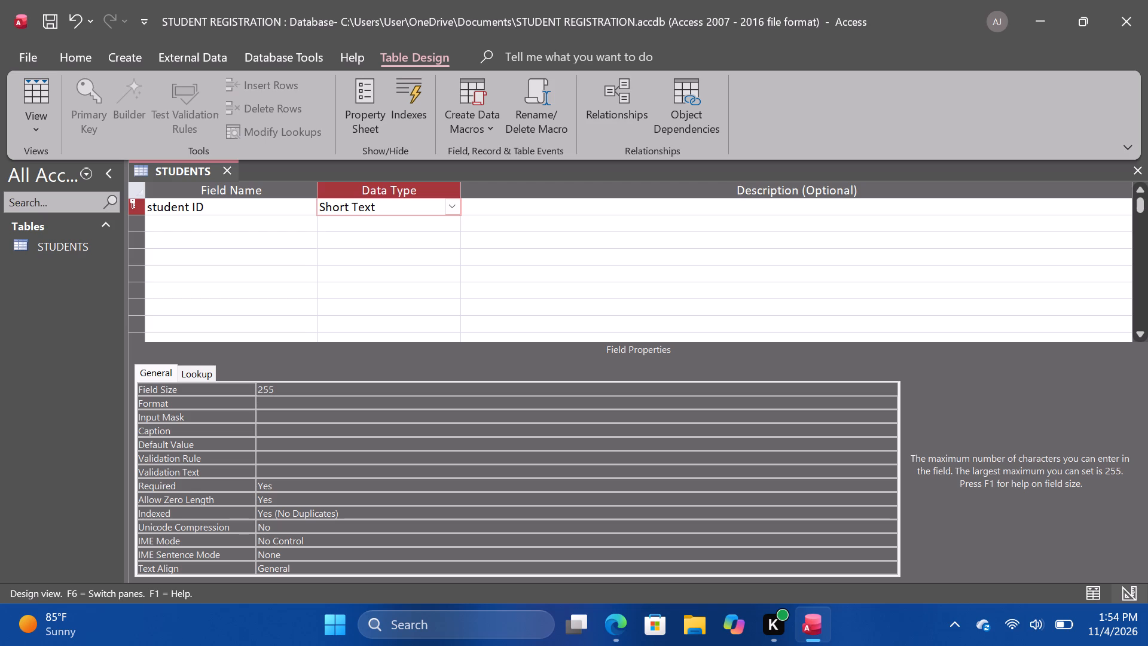
key(BackSpace)
key(BackSpace)
key(BackSpace)
key(1)
key(4)
Set the caption of the student ID field to ID#.
click(283, 426)
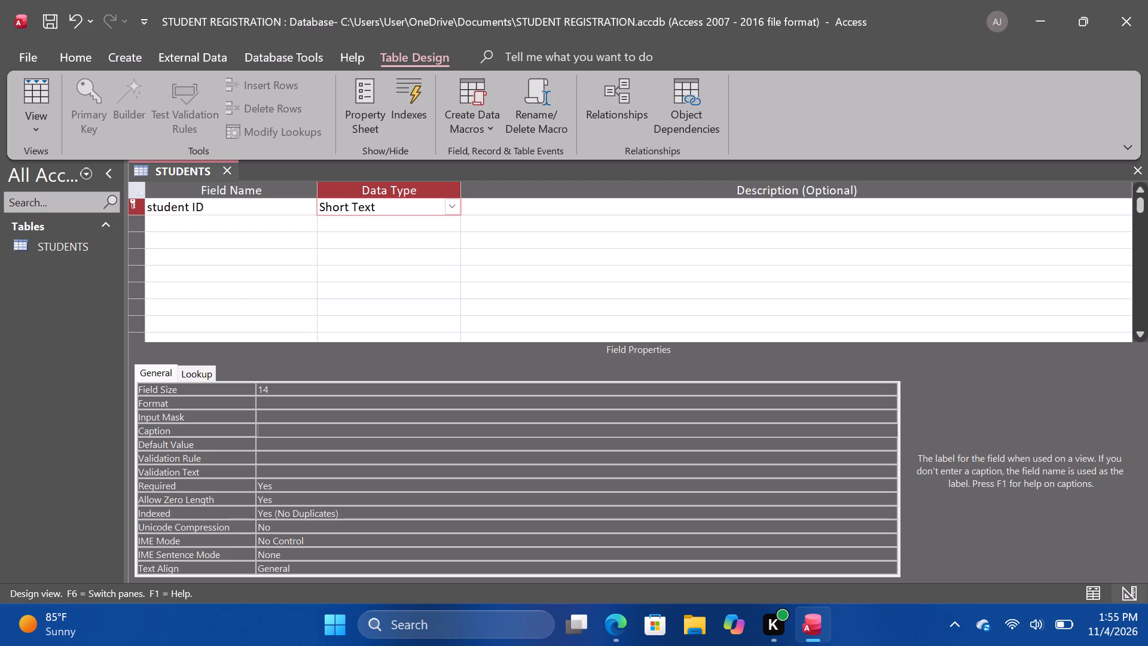
key(i)
key(d)
key(3)
key(BackSpace)
key(shift+numbersign)
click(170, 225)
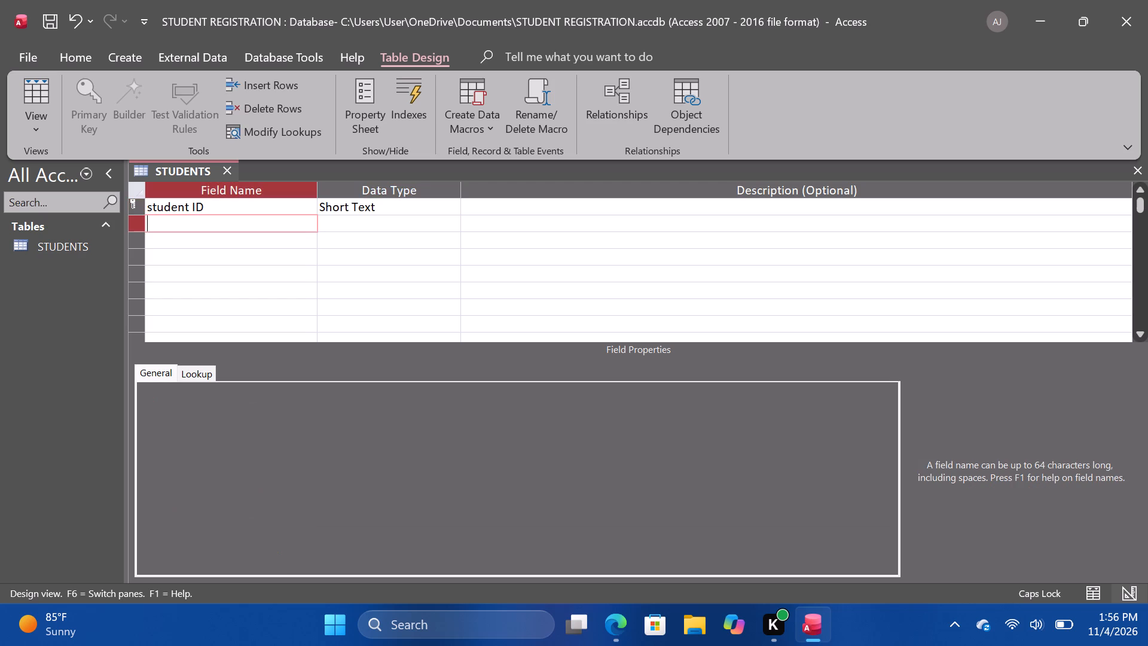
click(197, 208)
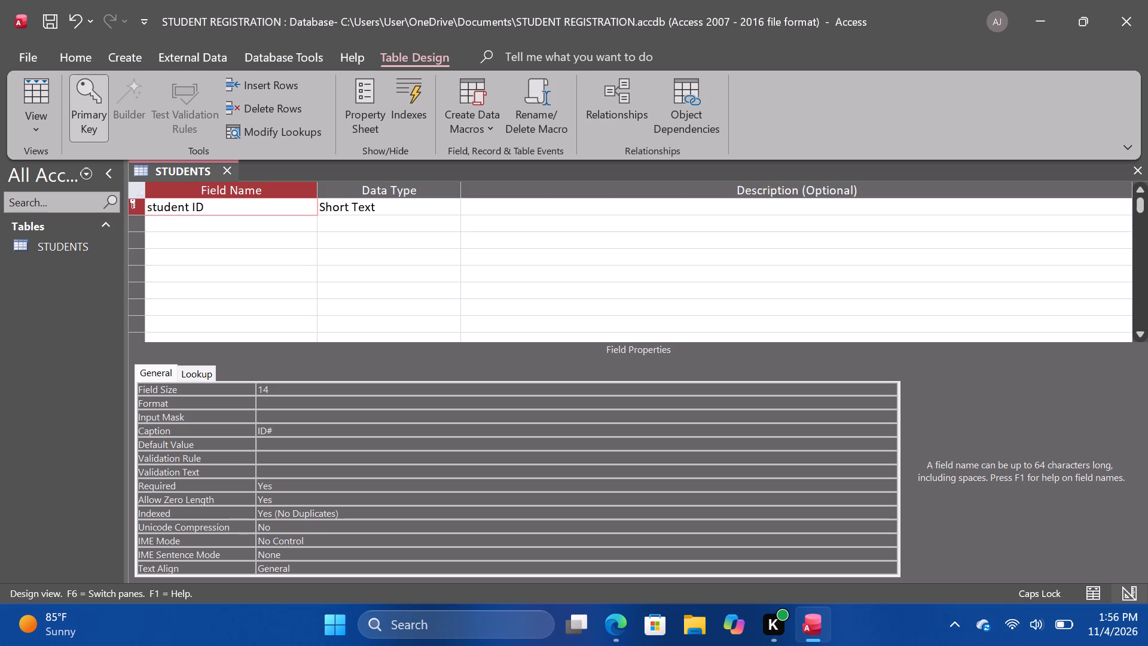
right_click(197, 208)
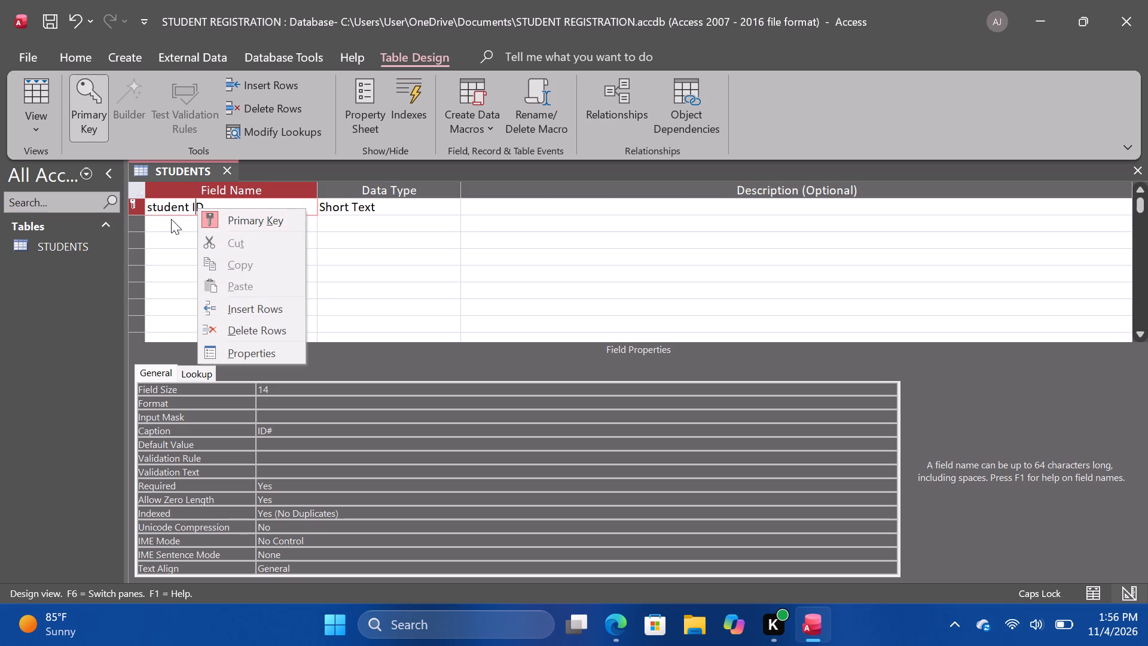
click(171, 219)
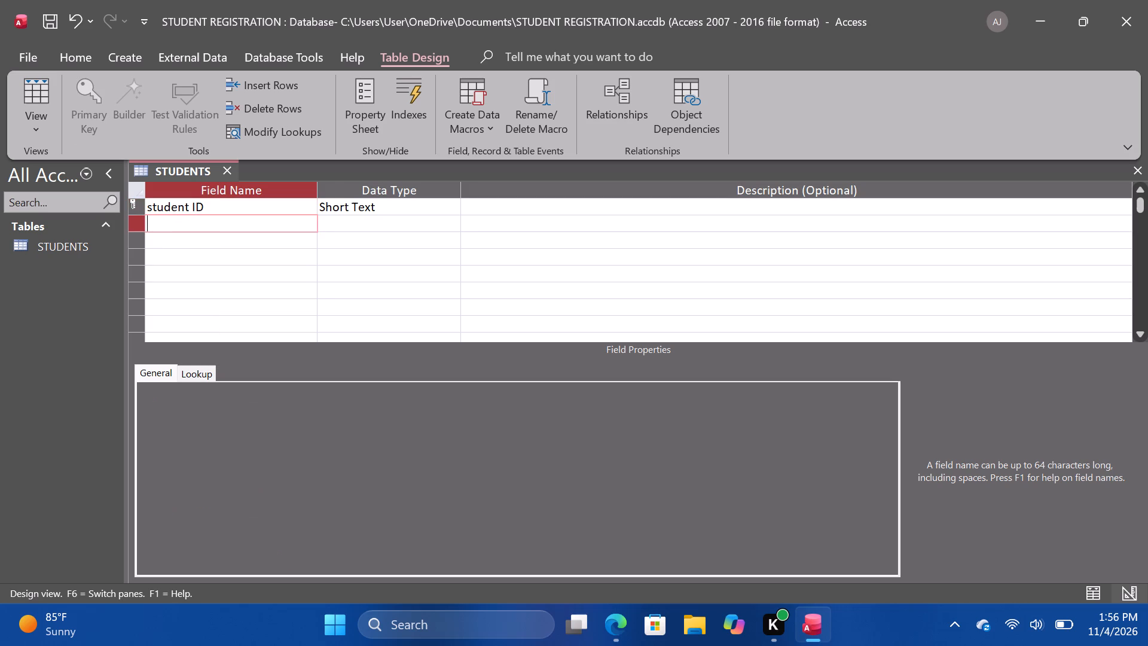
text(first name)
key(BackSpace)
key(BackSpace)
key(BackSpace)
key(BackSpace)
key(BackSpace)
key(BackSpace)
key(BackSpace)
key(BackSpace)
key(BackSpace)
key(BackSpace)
Add a last name field with the Short Text data type as the second field of the STUDENTS table.
text(last name)
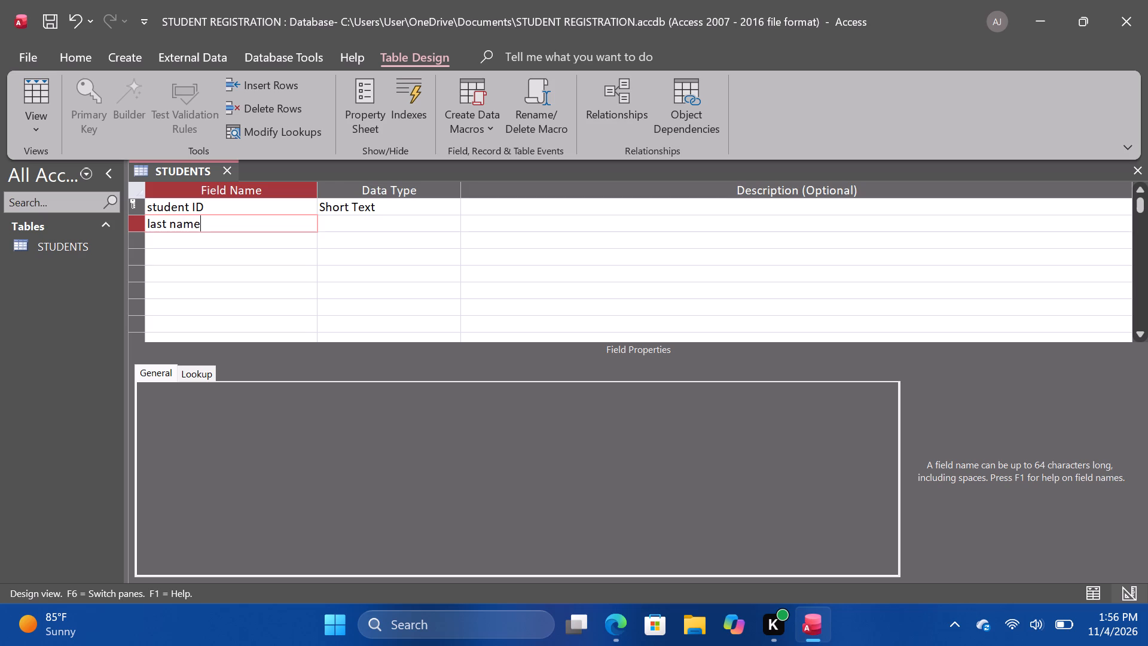
click(346, 226)
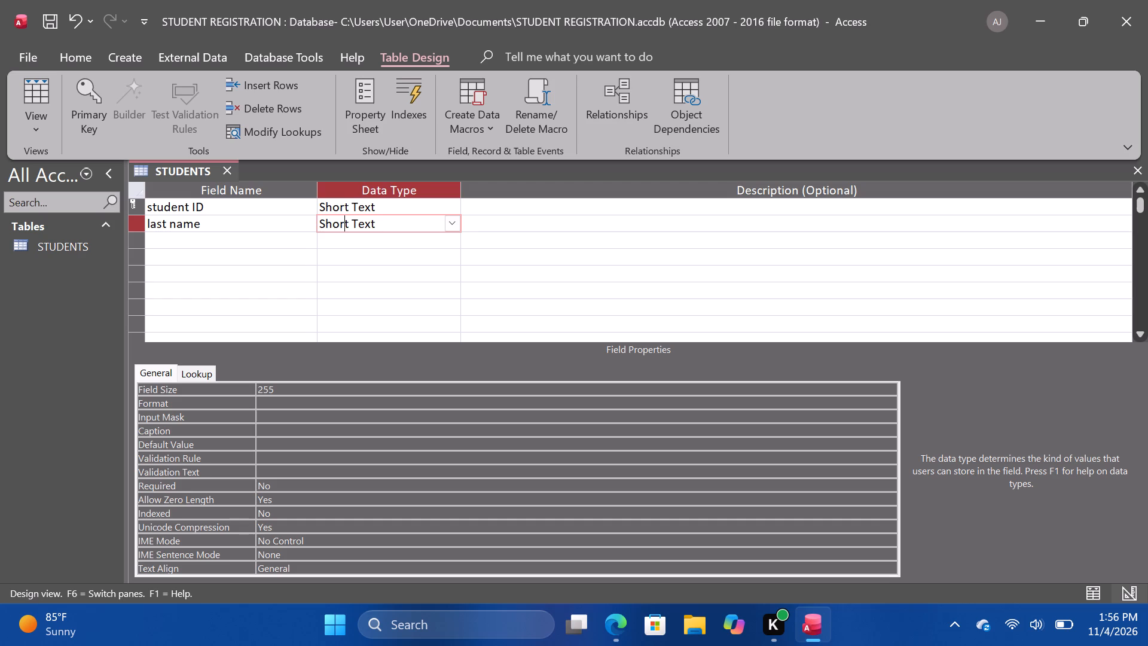
Set the field size of the student ID field to 4.
click(362, 207)
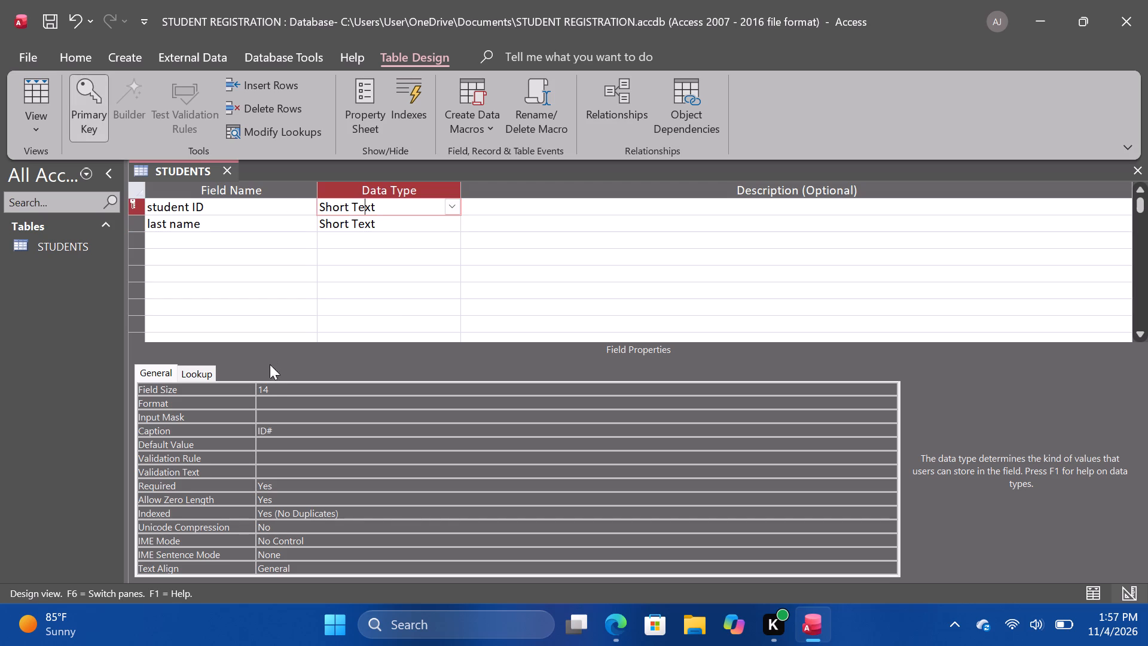
click(262, 388)
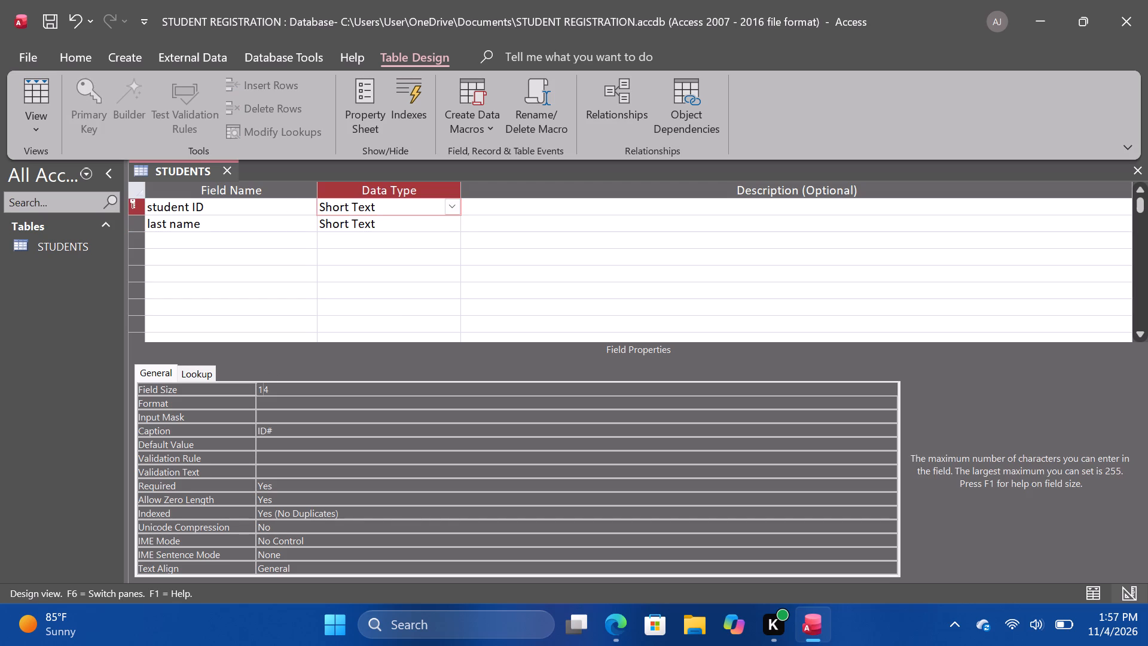
key(BackSpace)
Set the field size of the last name field to 15.
click(392, 226)
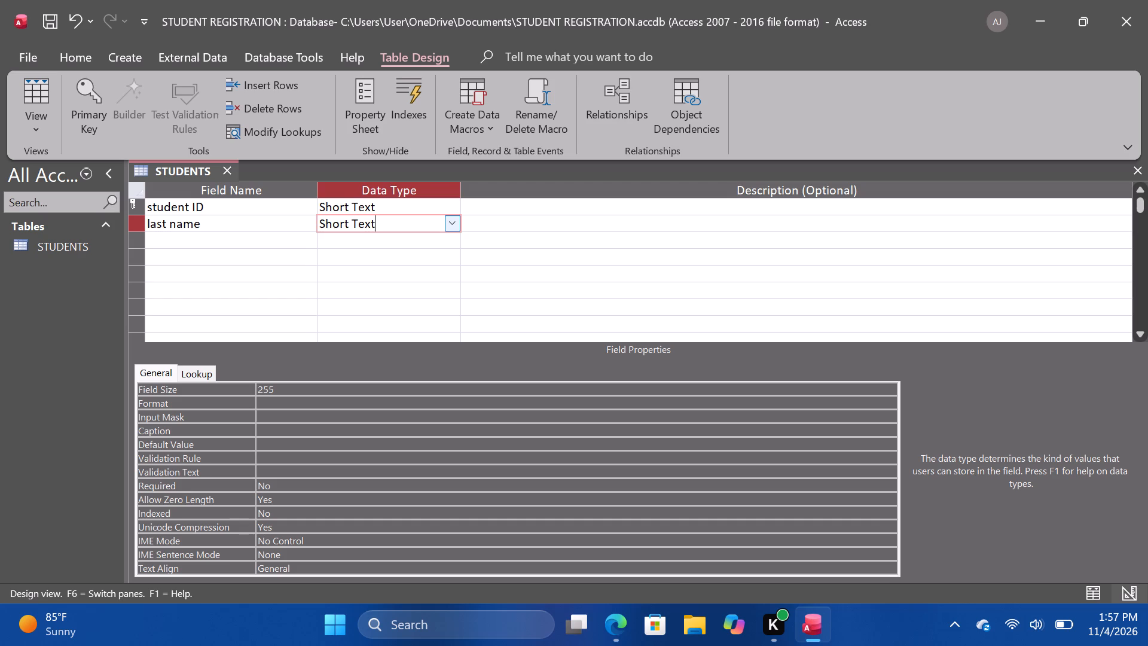
click(266, 387)
key(BackSpace)
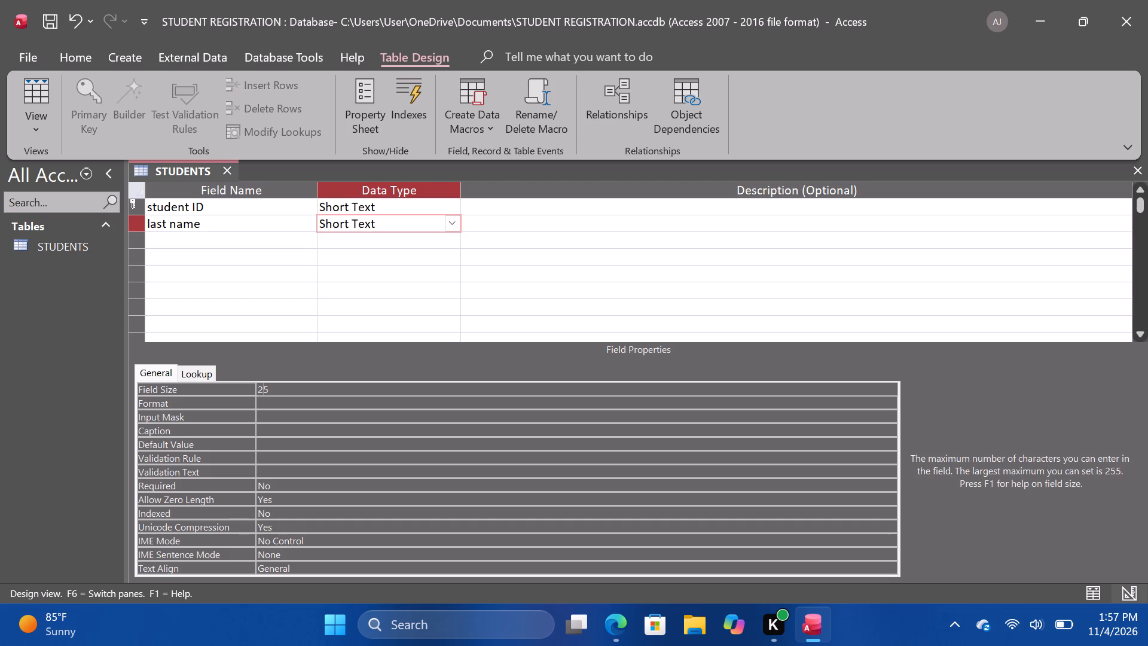
key(BackSpace)
key(1)
Add a first name field below last name with the Short Text data type and a field size of 15.
click(185, 242)
text(first name)
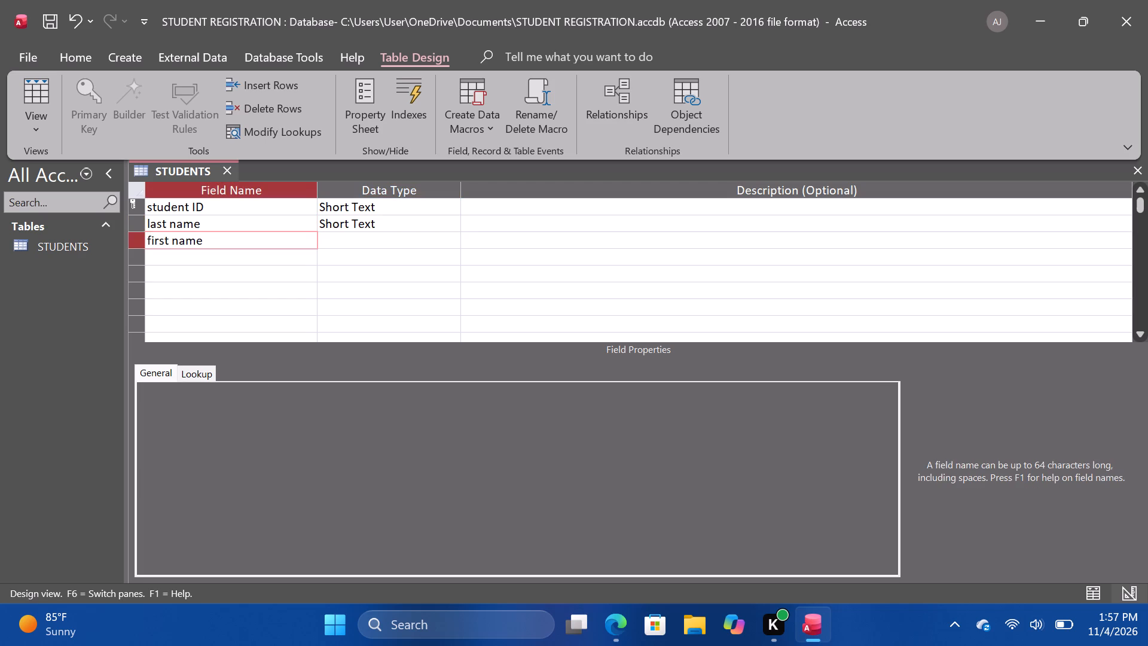
click(349, 242)
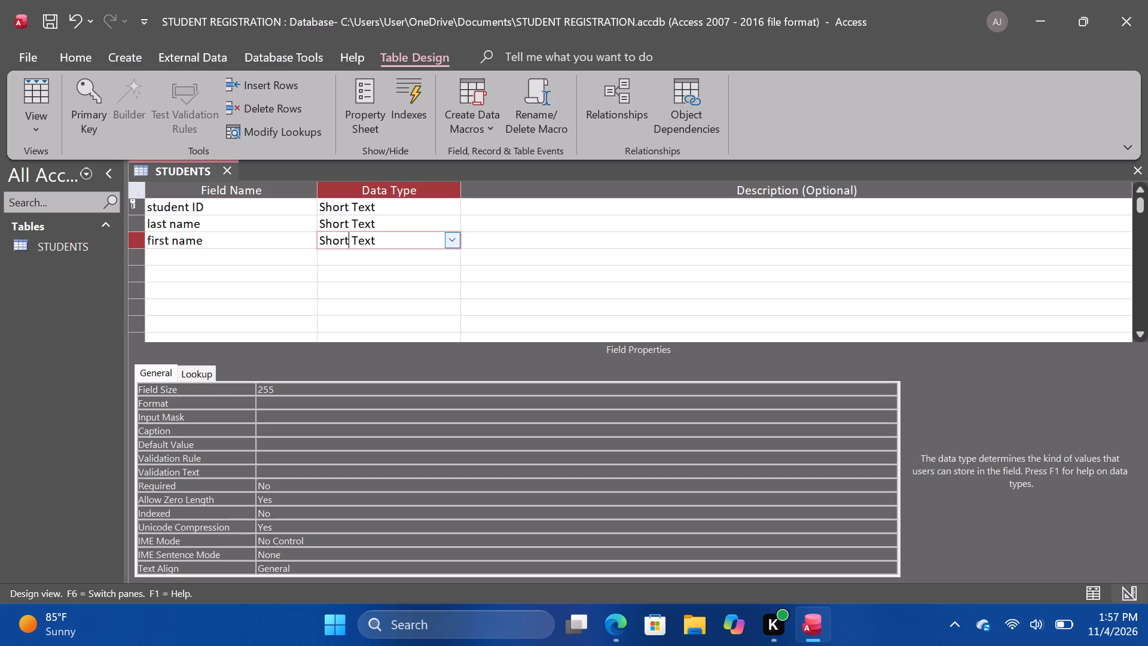
click(267, 391)
key(BackSpace)
key(BackSpace)
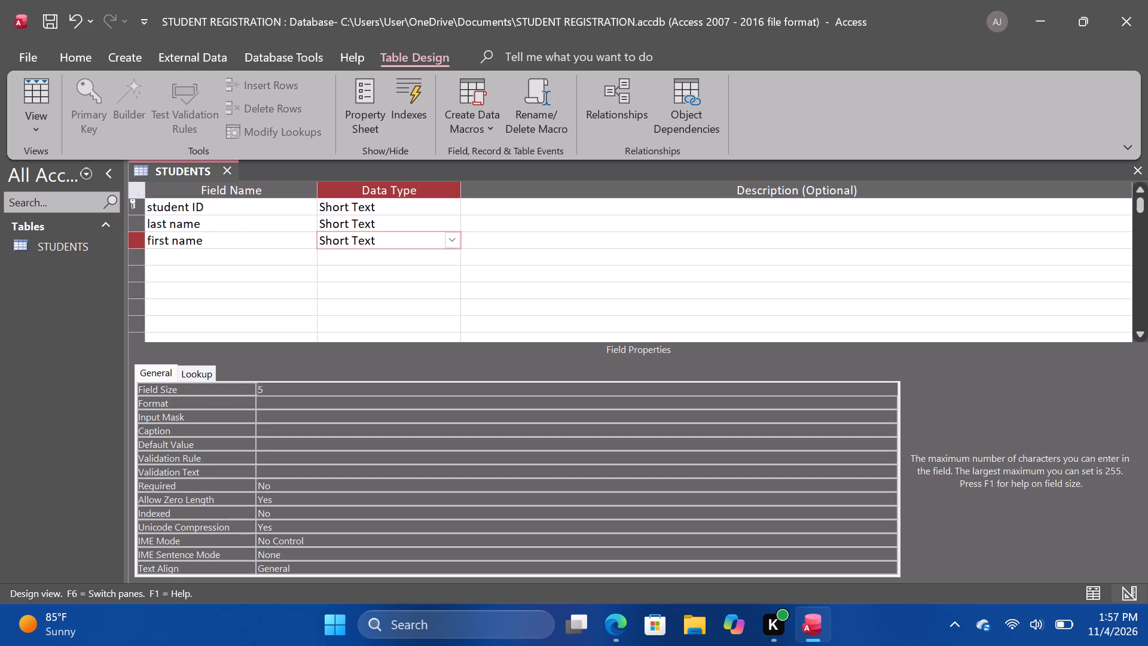
key(1)
Add a course field below first name with the Short Text data type and a field size of 30.
click(176, 256)
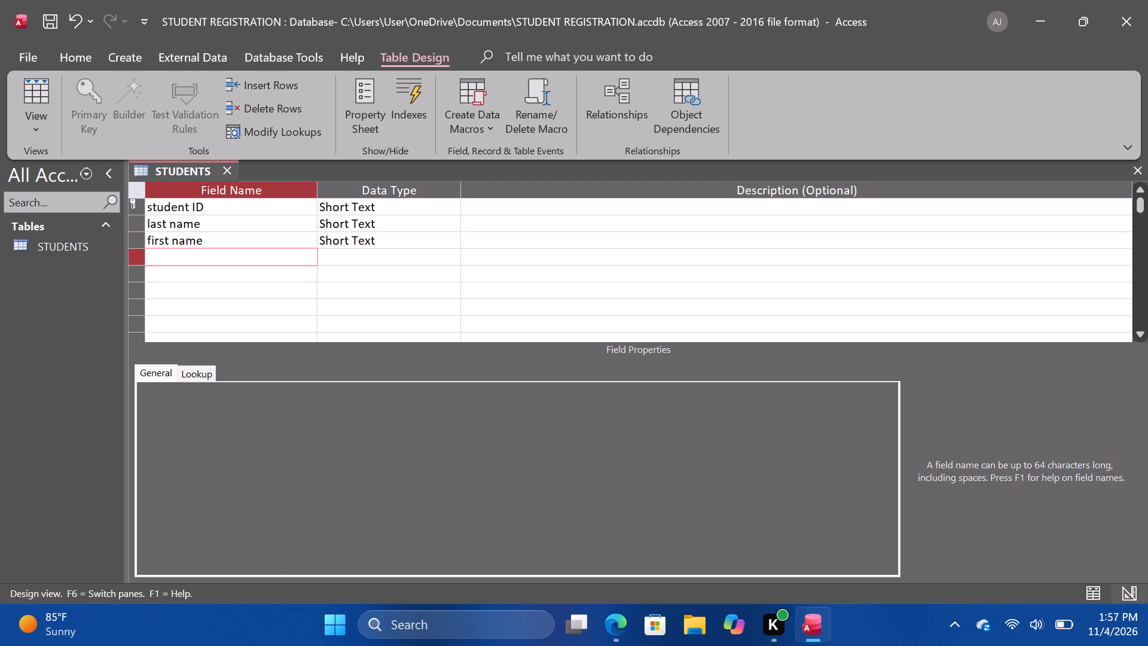
text(course)
click(359, 254)
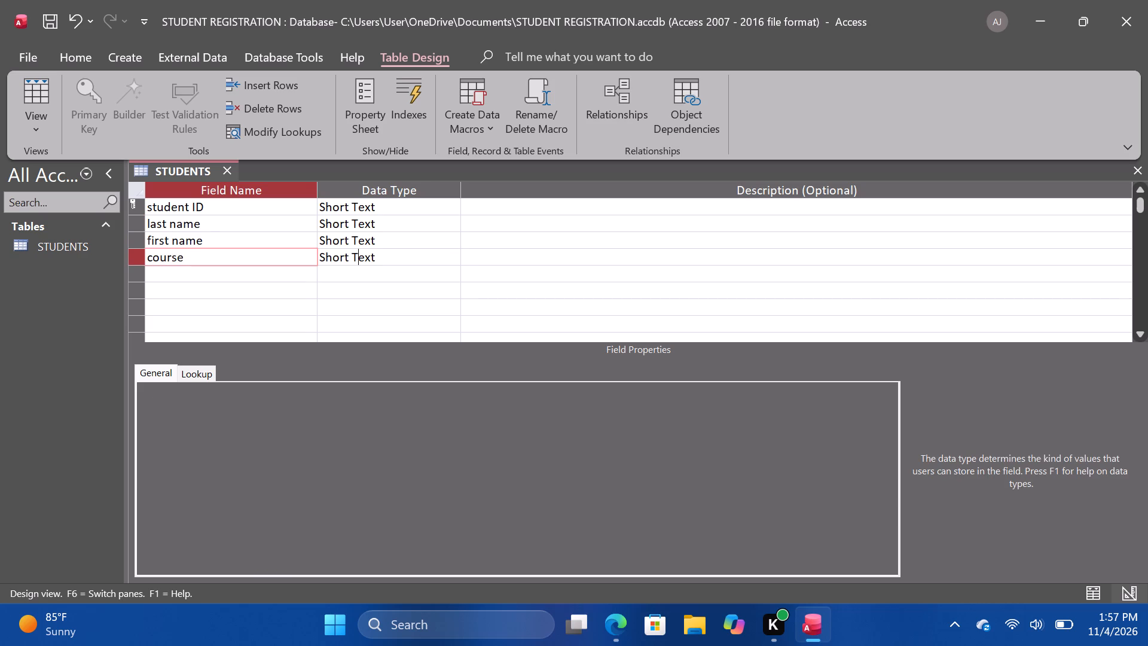
click(274, 386)
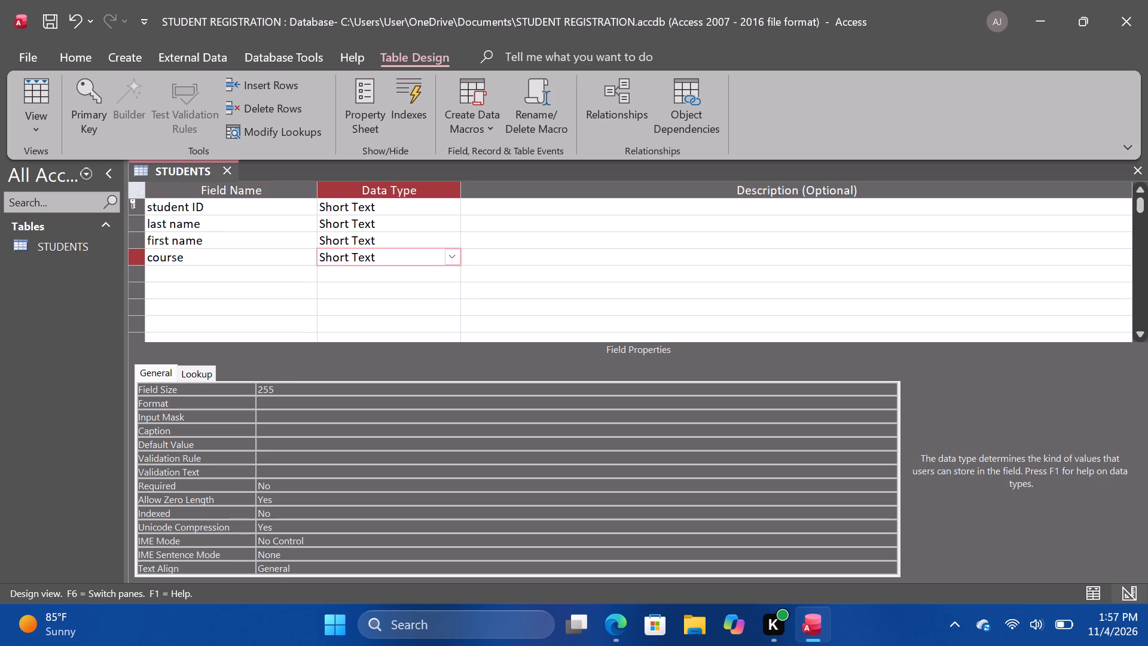
key(BackSpace)
key(BackSpace)
key(BackSpace)
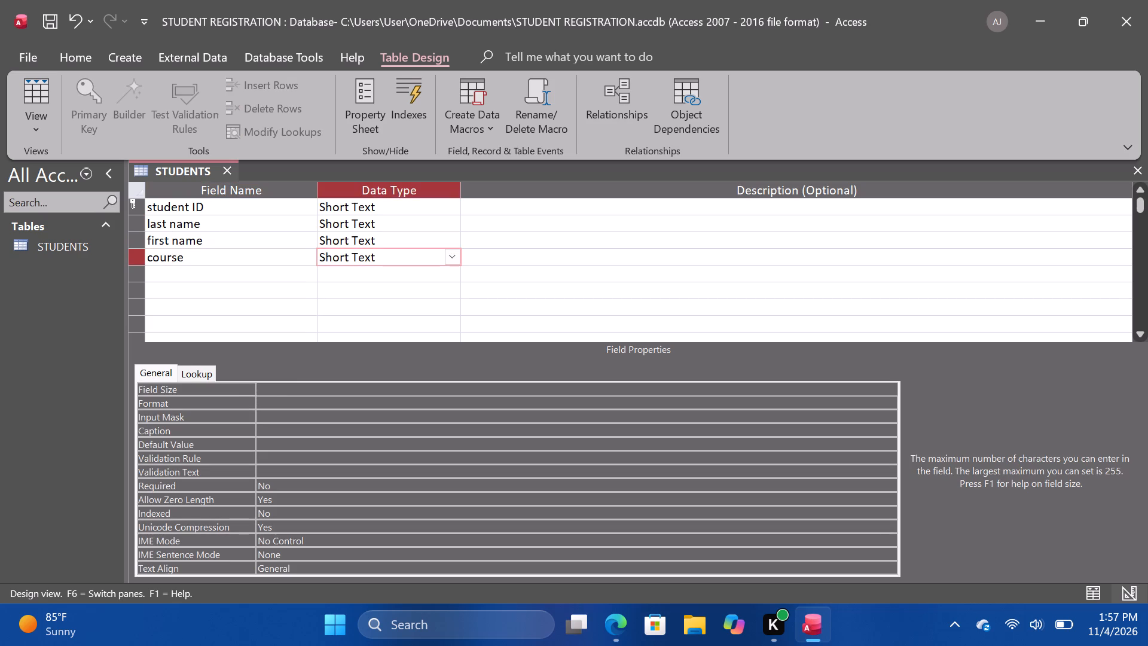
text(30)
Add a lecture ID field below course with the Short Text data type and a field size of 4.
click(175, 276)
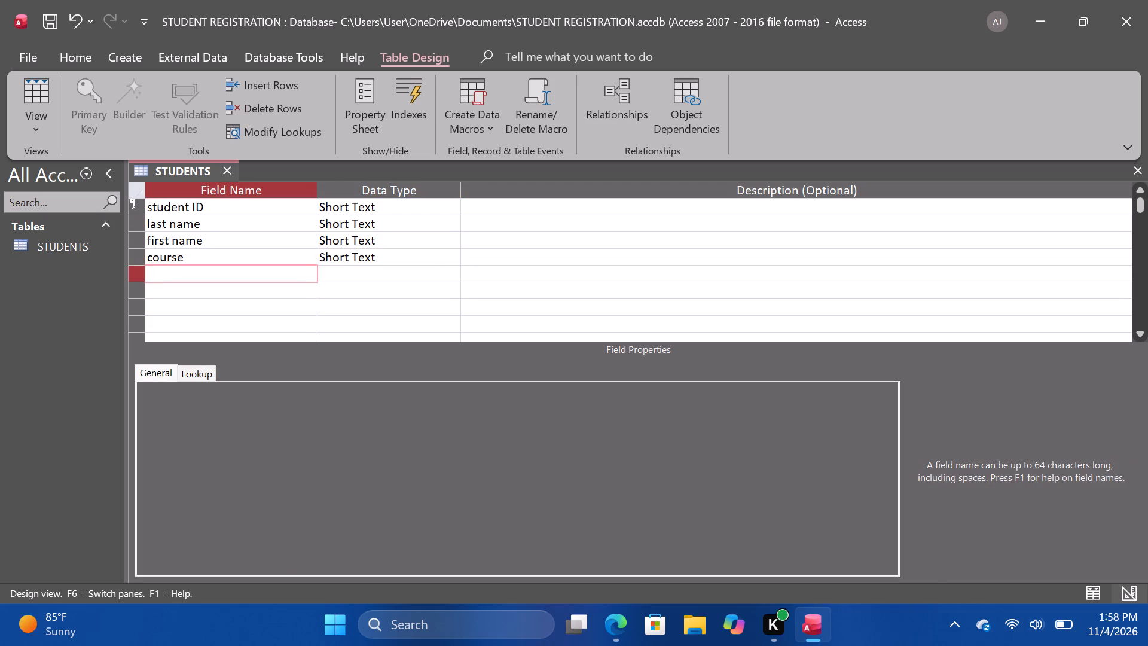
text(lecture)
key(space)
text(ID)
key(Right)
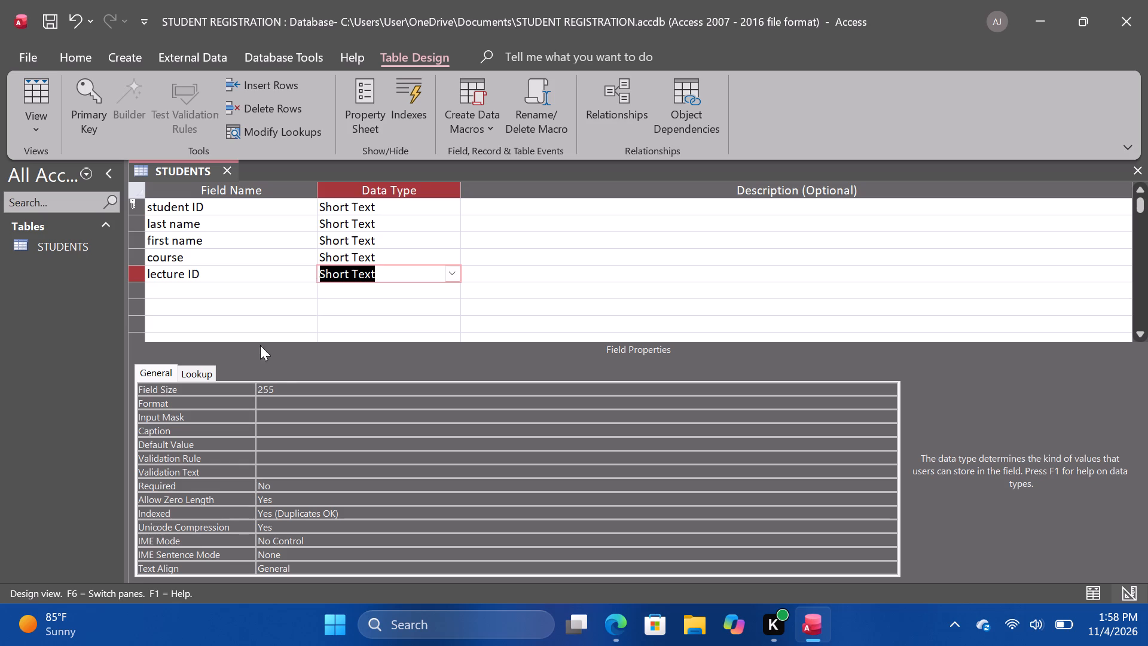
click(279, 386)
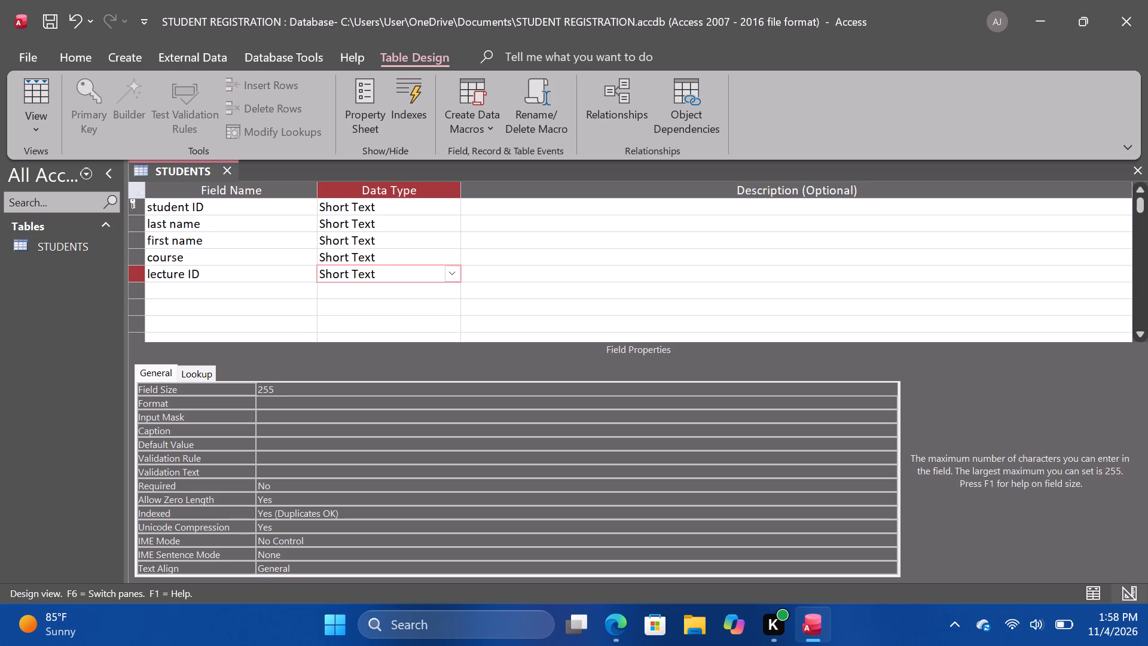
key(BackSpace)
key(BackSpace)
key(BackSpace)
key(4)
Add a marks field below lecture ID and set its data type to Number.
click(203, 290)
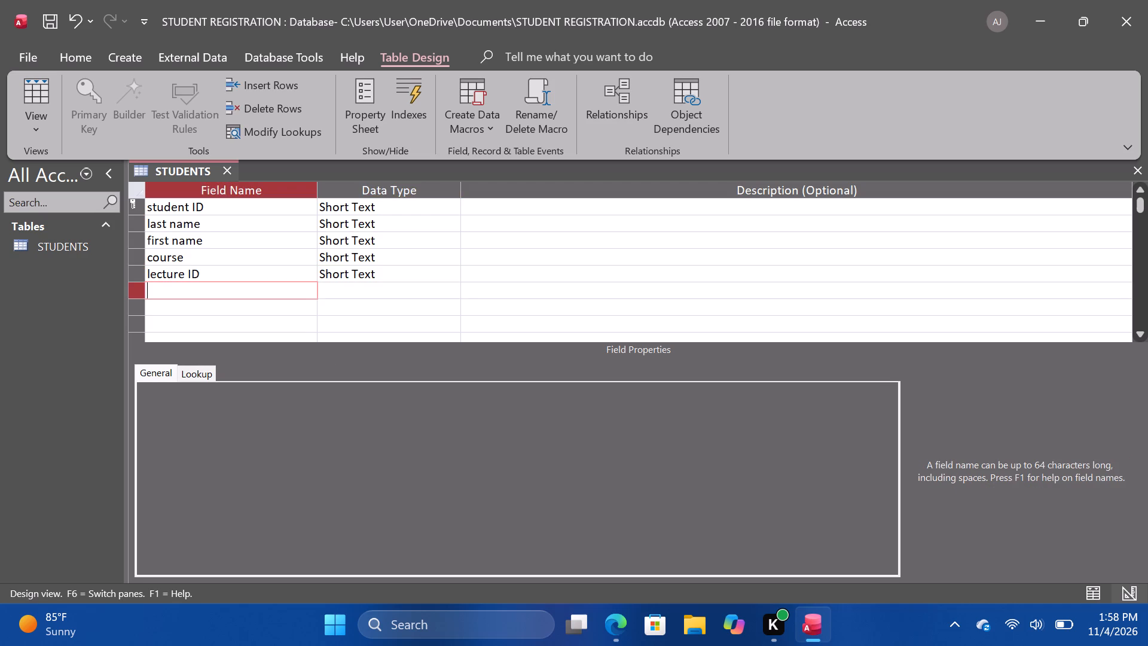
text(mar)
text(ks)
key(Right)
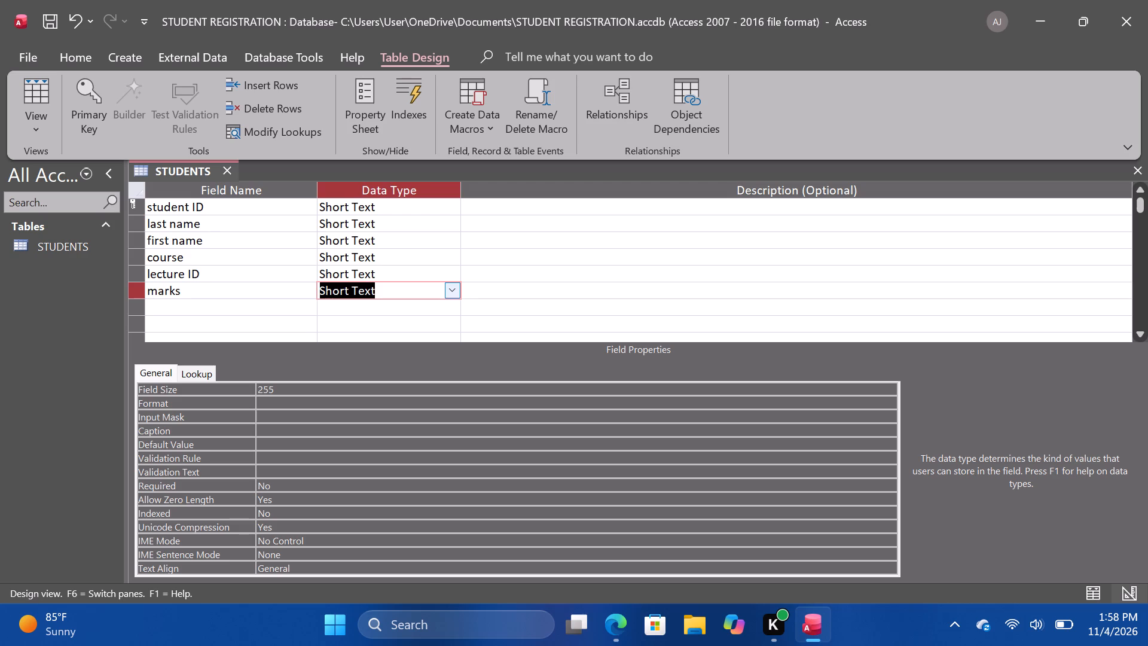
click(451, 290)
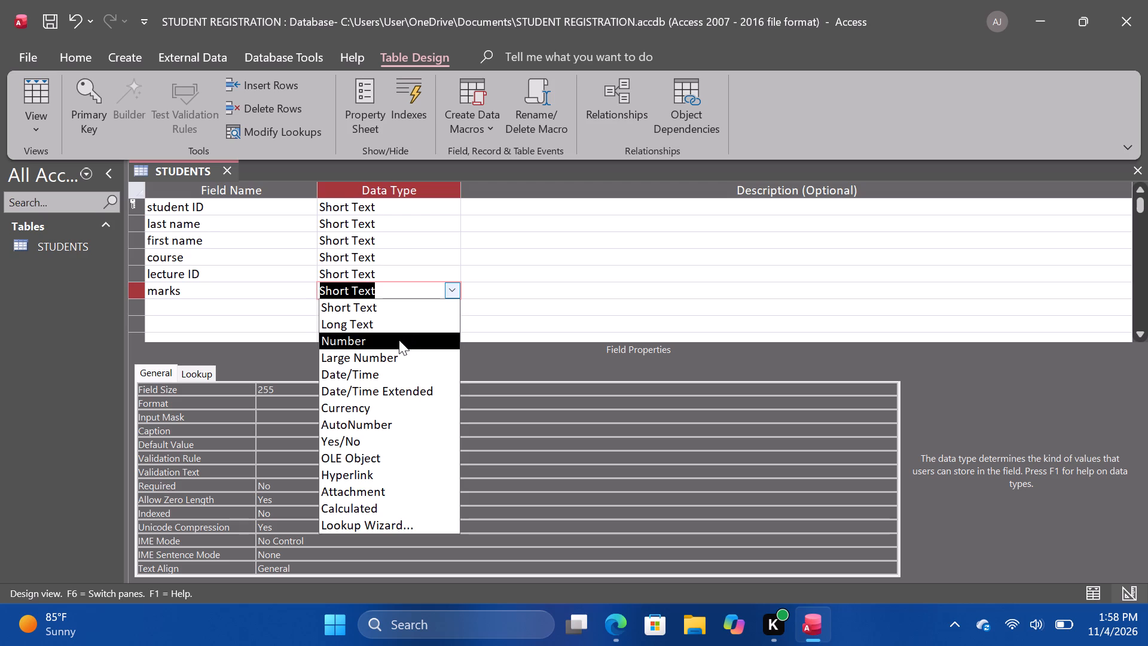
click(399, 340)
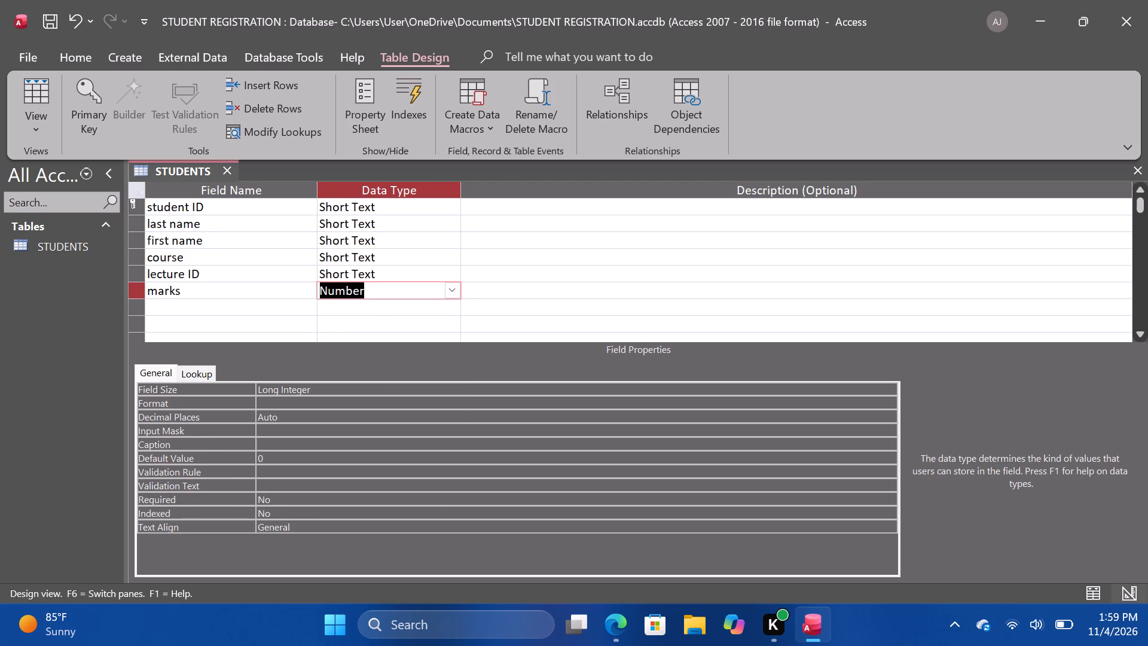
Set the field size of the marks field to Integer.
click(576, 390)
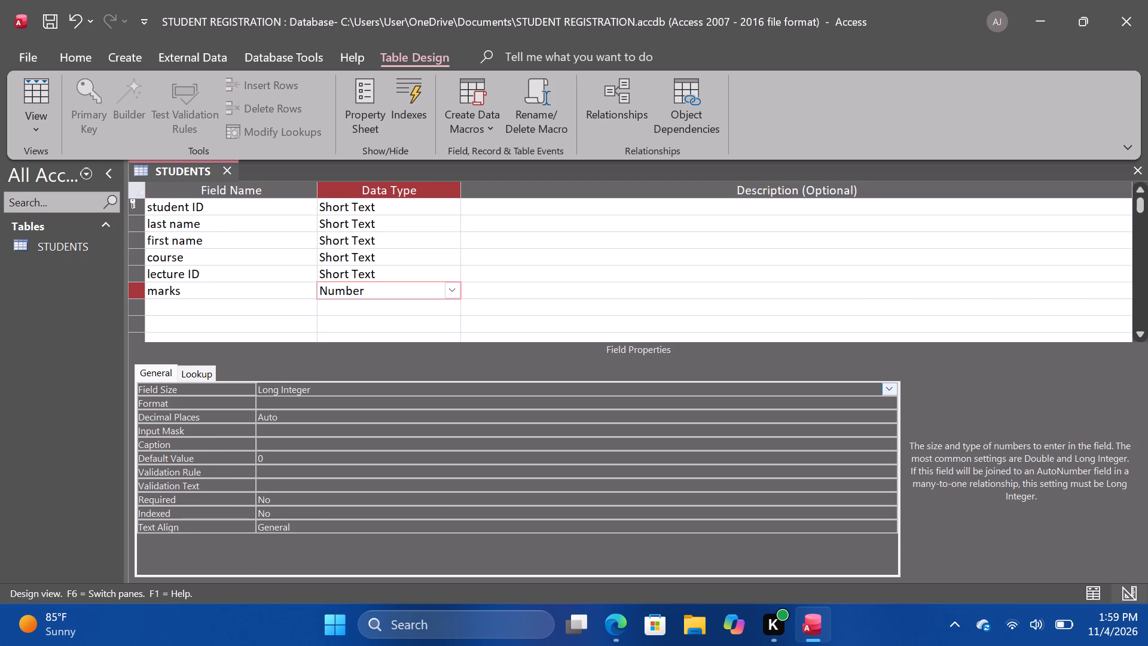
click(890, 391)
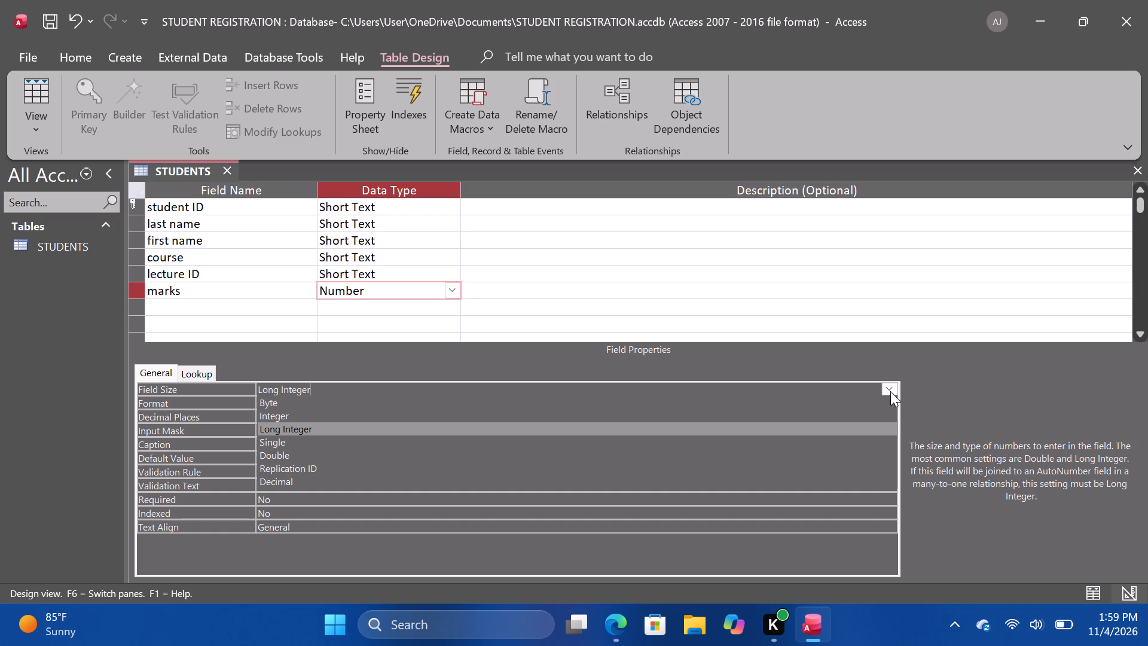
click(839, 420)
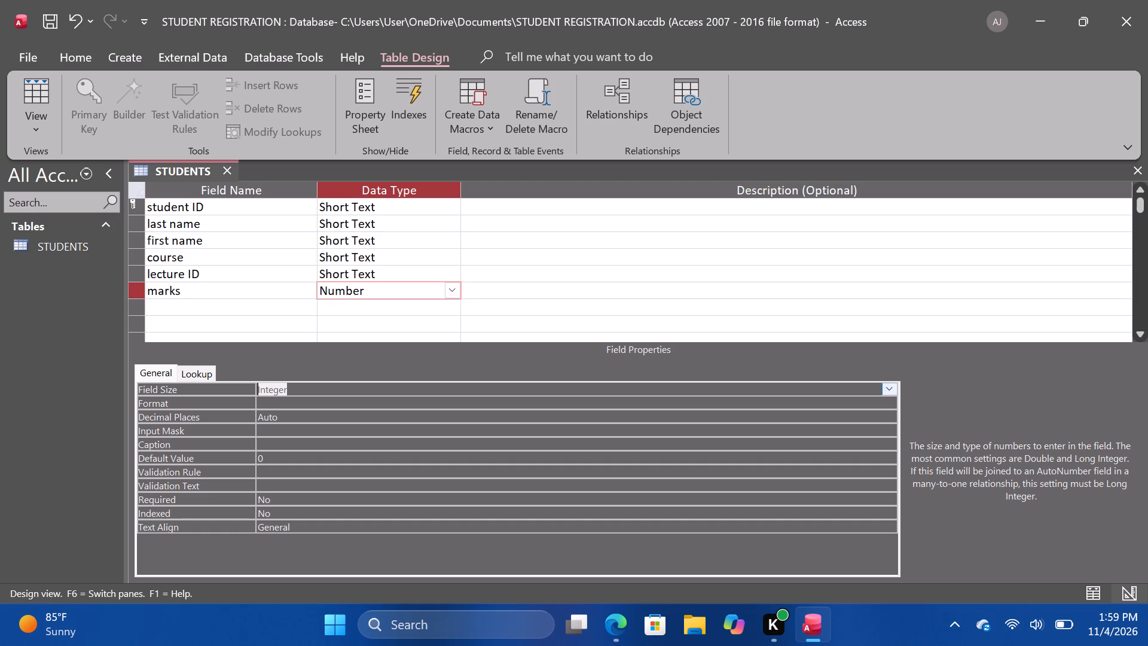
Save the STUDENTS table design.
right_click(186, 168)
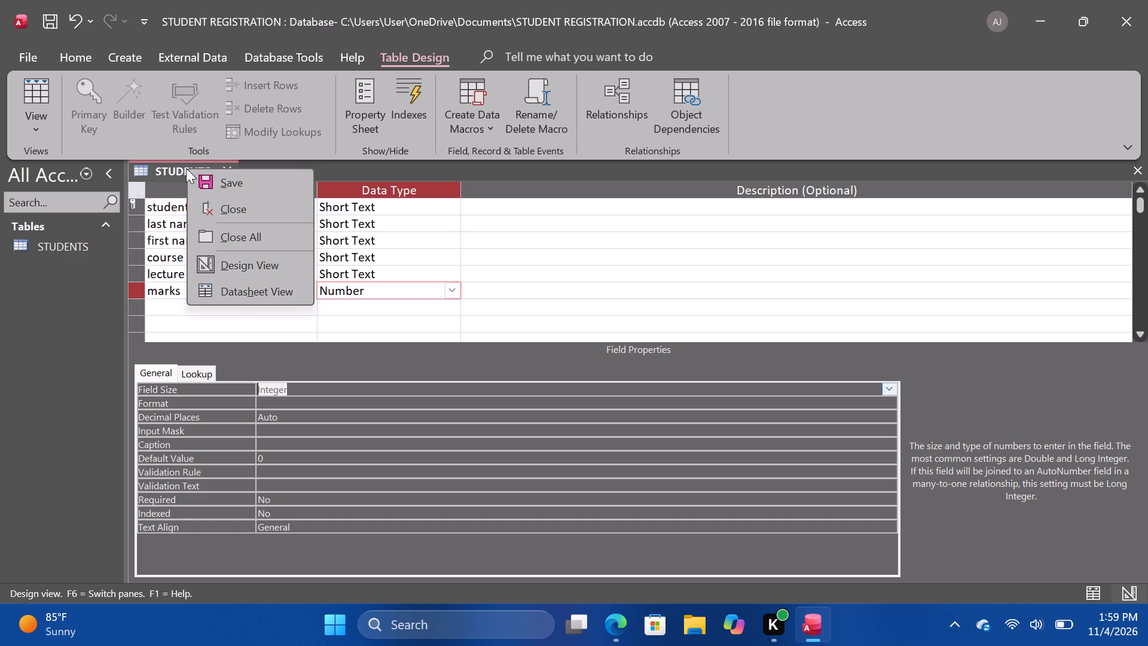
click(232, 181)
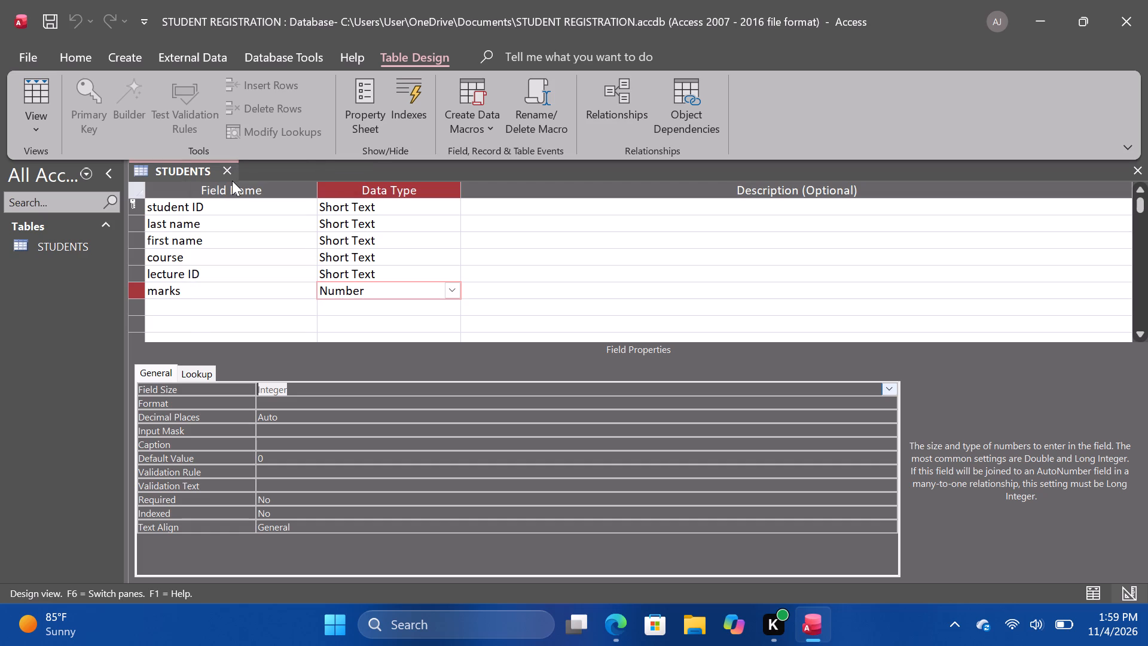
Create a second table in Design view with lectureID as its first field and make that field the primary key.
click(128, 63)
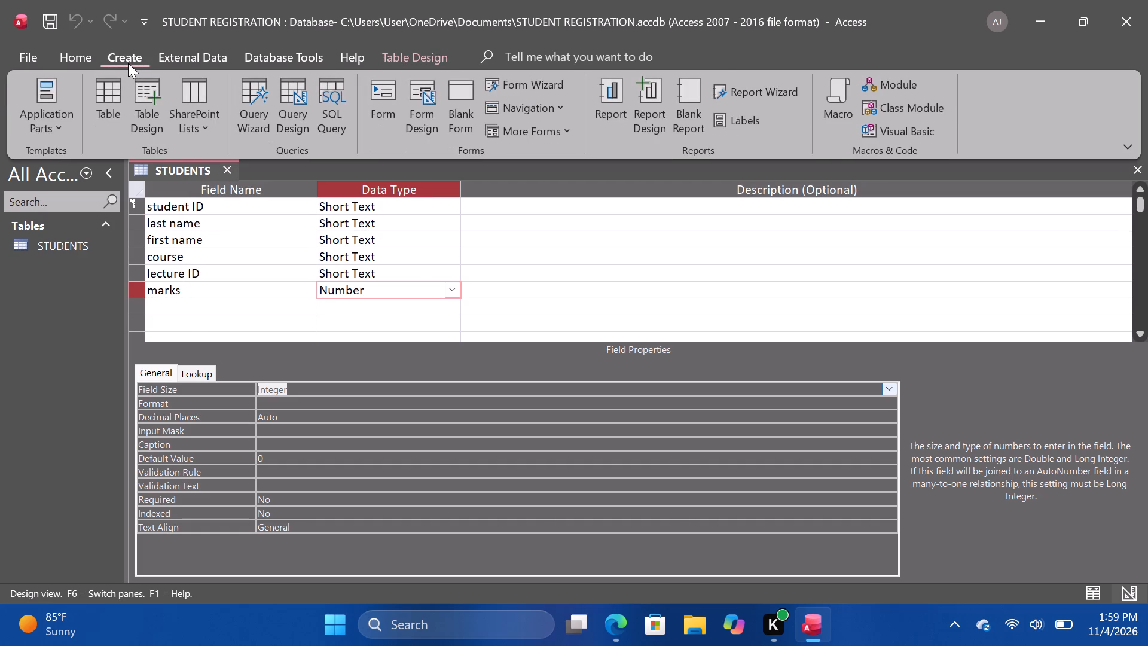
click(151, 103)
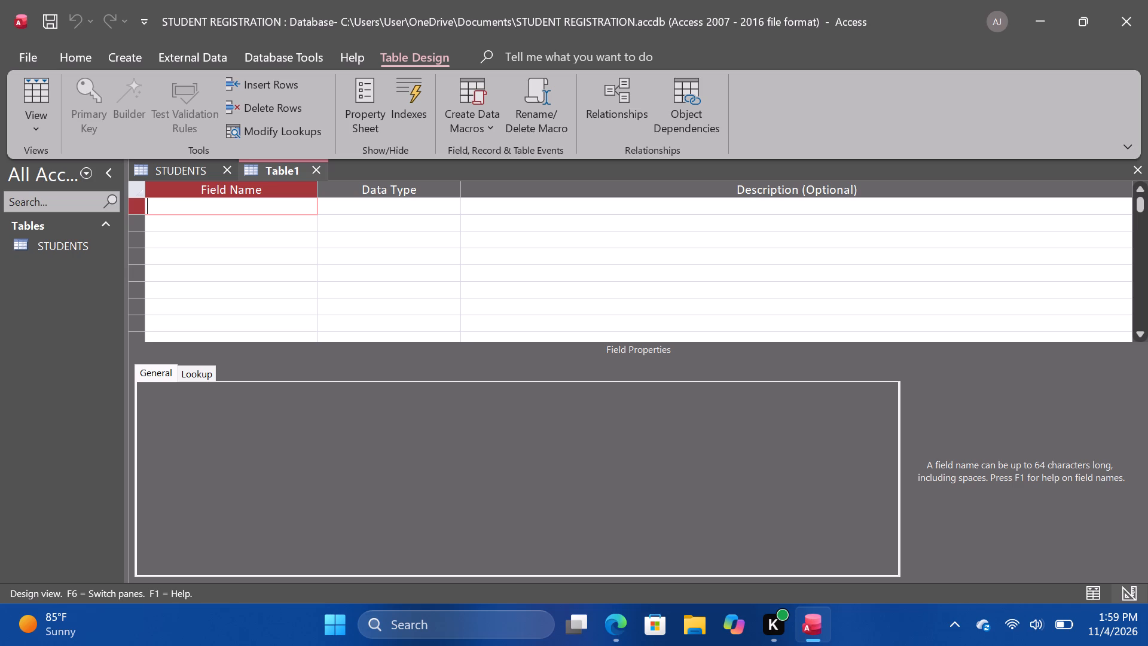
text(le)
text(ct)
text(ure)
key(space)
text(id)
key(BackSpace)
key(BackSpace)
key(BackSpace)
right_click(206, 208)
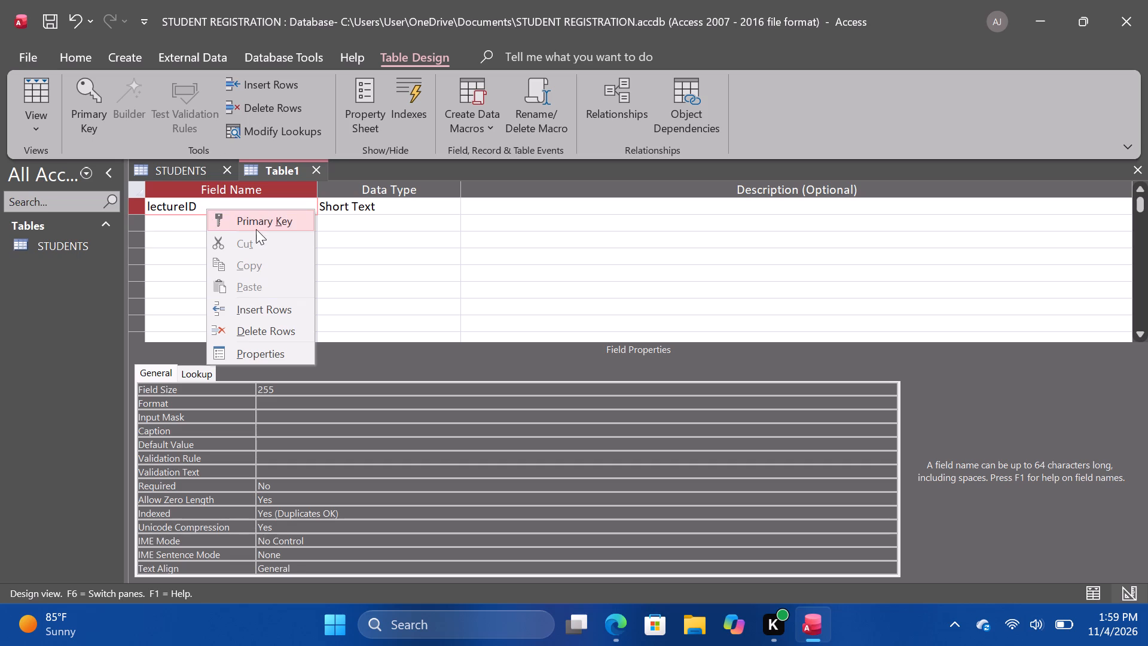
click(257, 229)
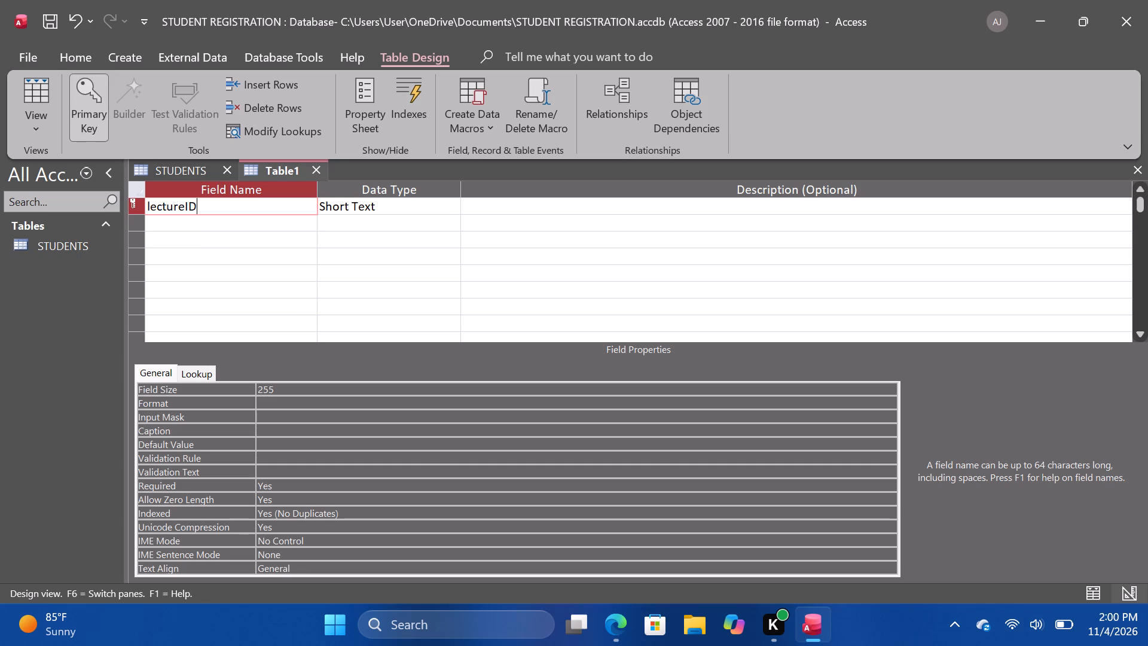
Give the Short Text lectureID field a field size of 4 and the caption fac.ID.
click(423, 206)
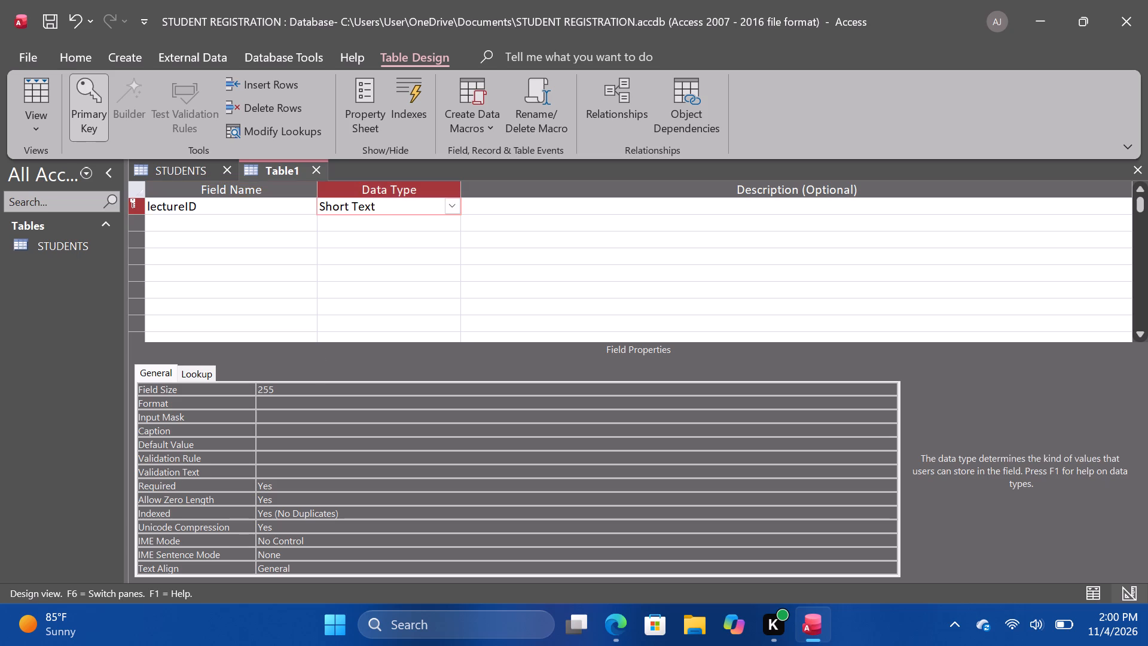
click(279, 389)
key(BackSpace)
key(BackSpace)
key(BackSpace)
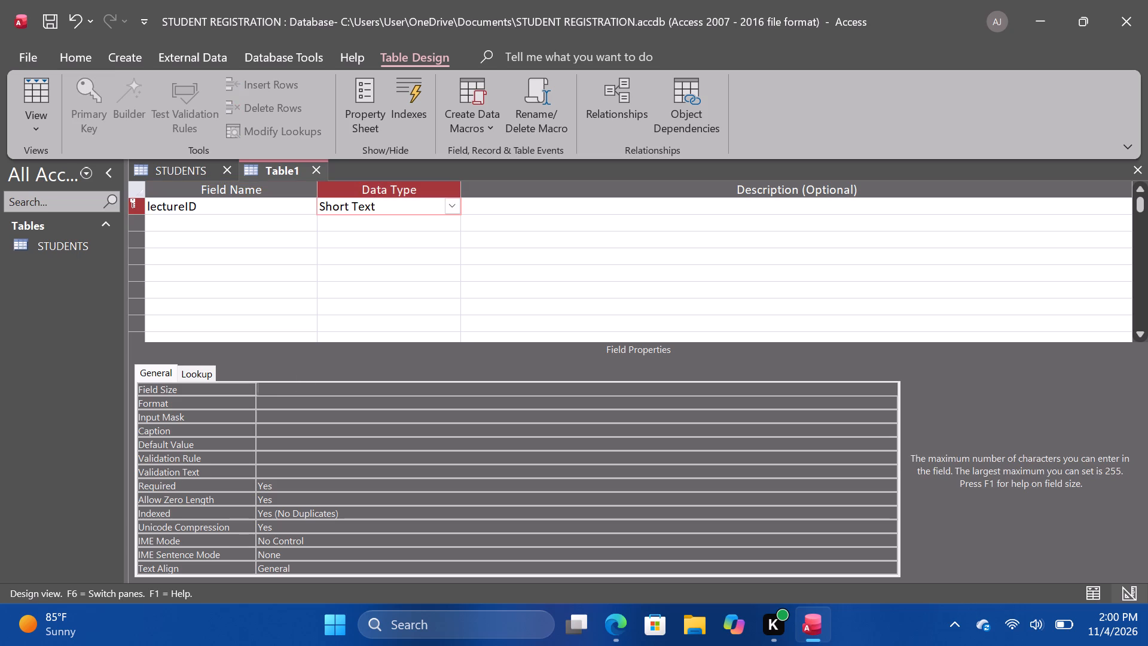
key(4)
click(274, 429)
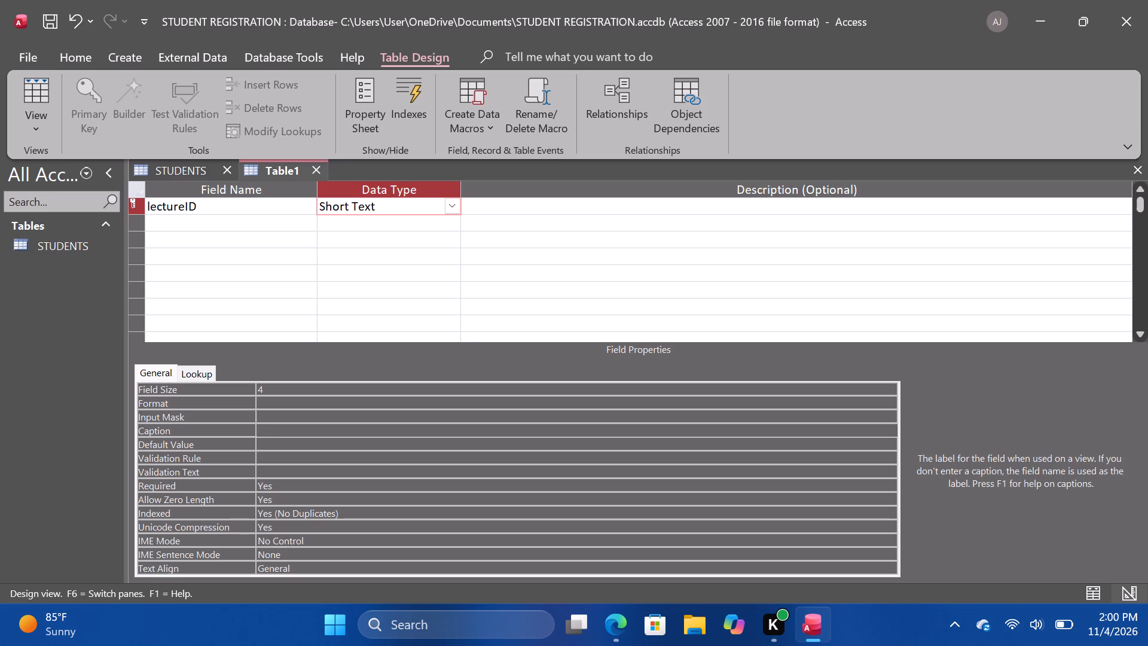
text(fac)
key(period)
text(ID)
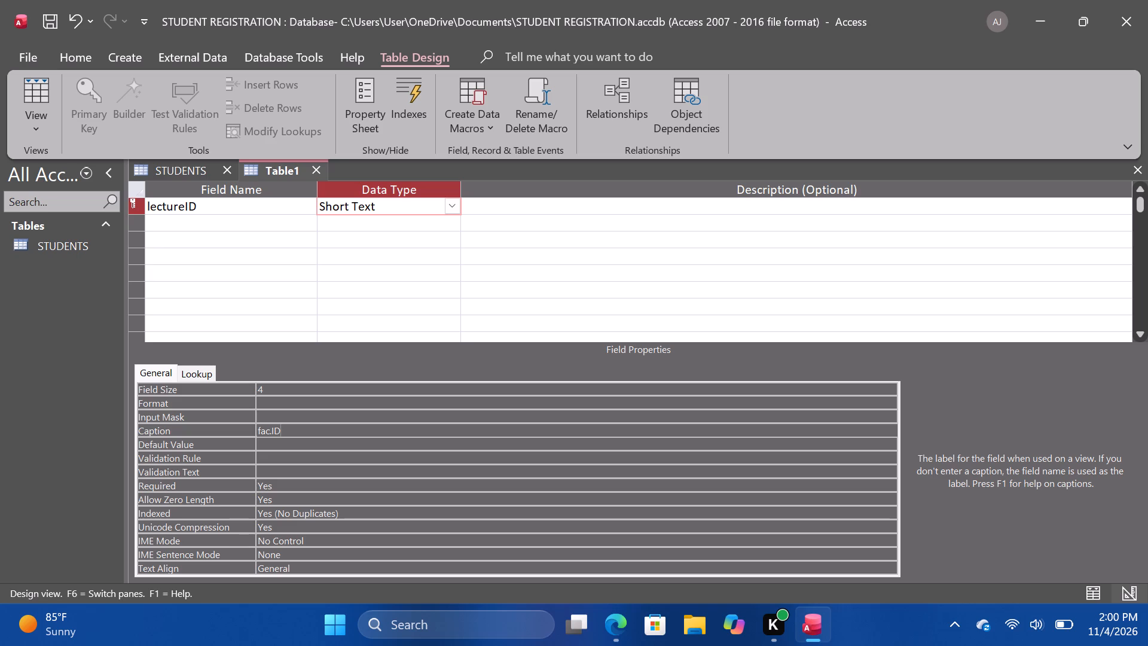
Add a last name field below lectureID with the Short Text data type and a field size of 155.
click(217, 224)
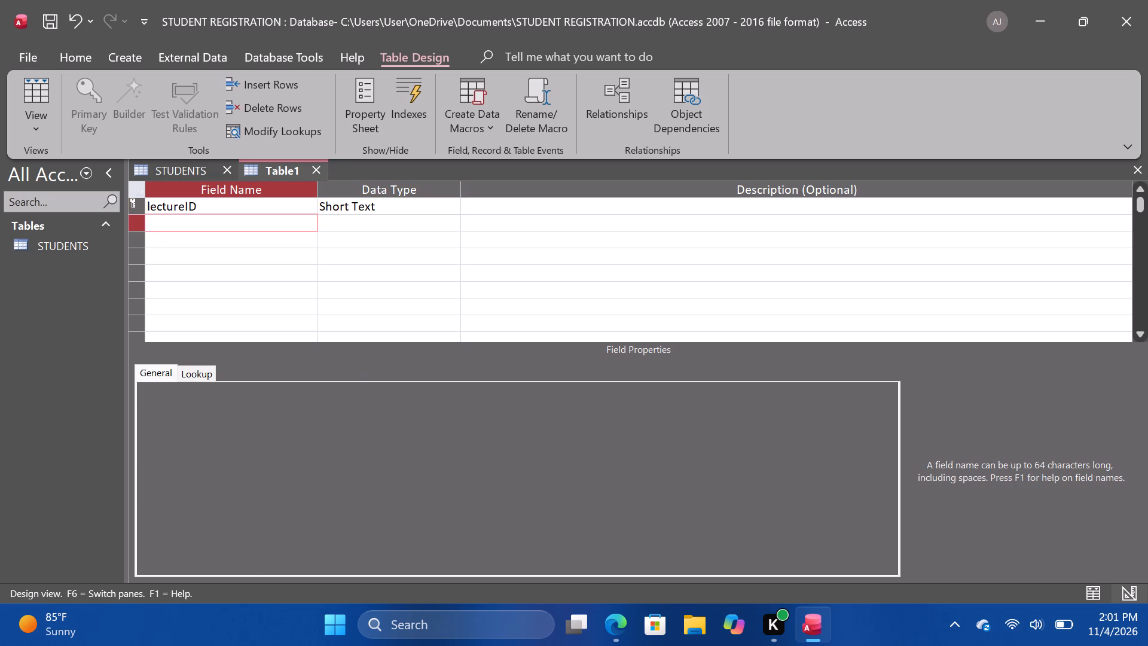
text(last name)
key(Right)
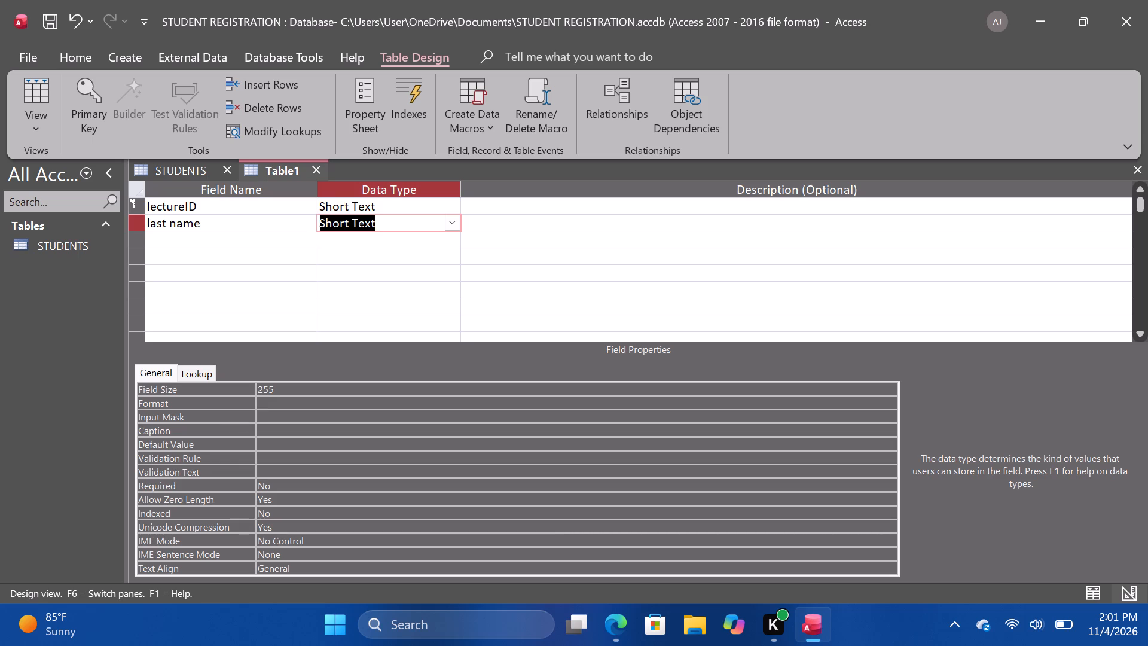
click(267, 389)
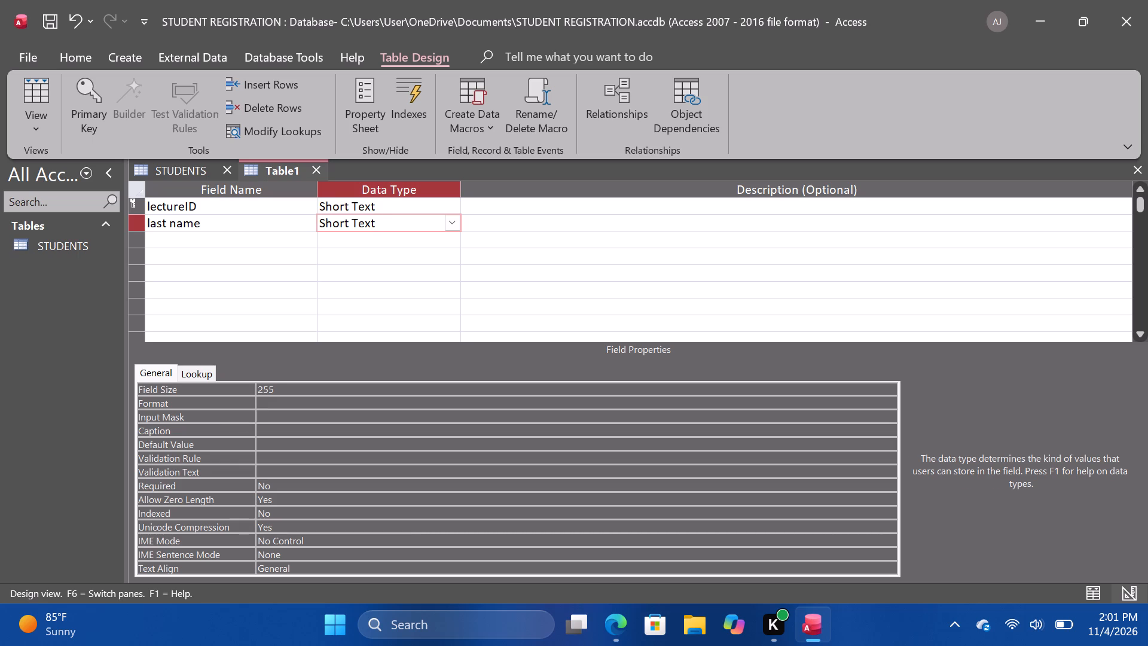
key(BackSpace)
key(BackSpace)
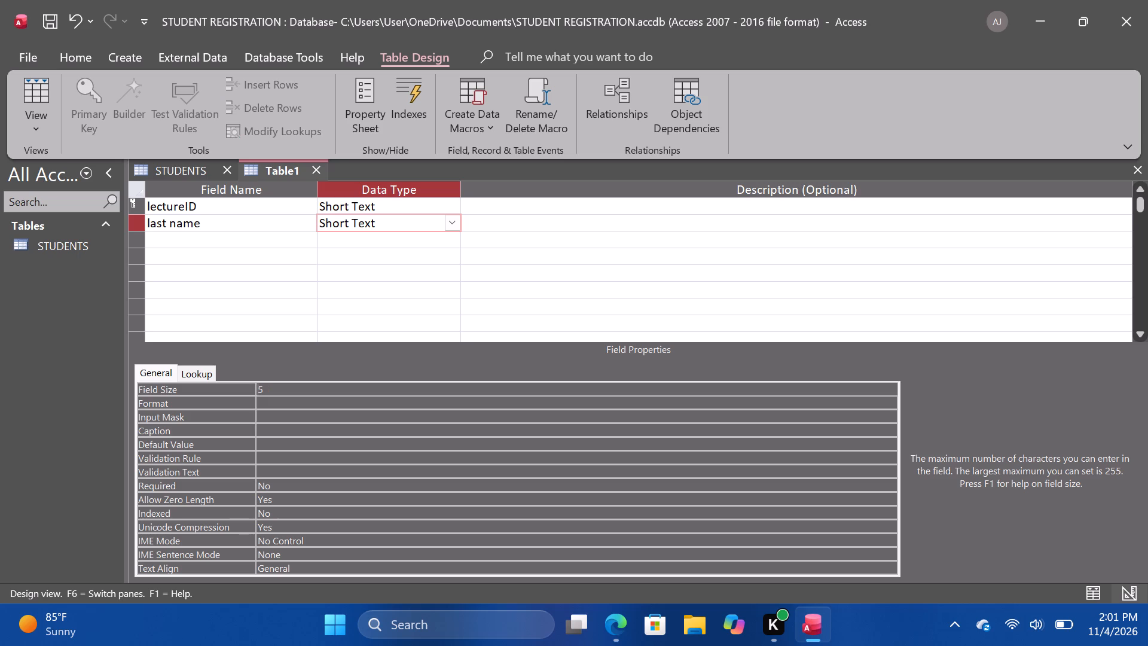
text(15)
Add a first name field below last name with the Short Text data type and a field size of 15.
click(205, 241)
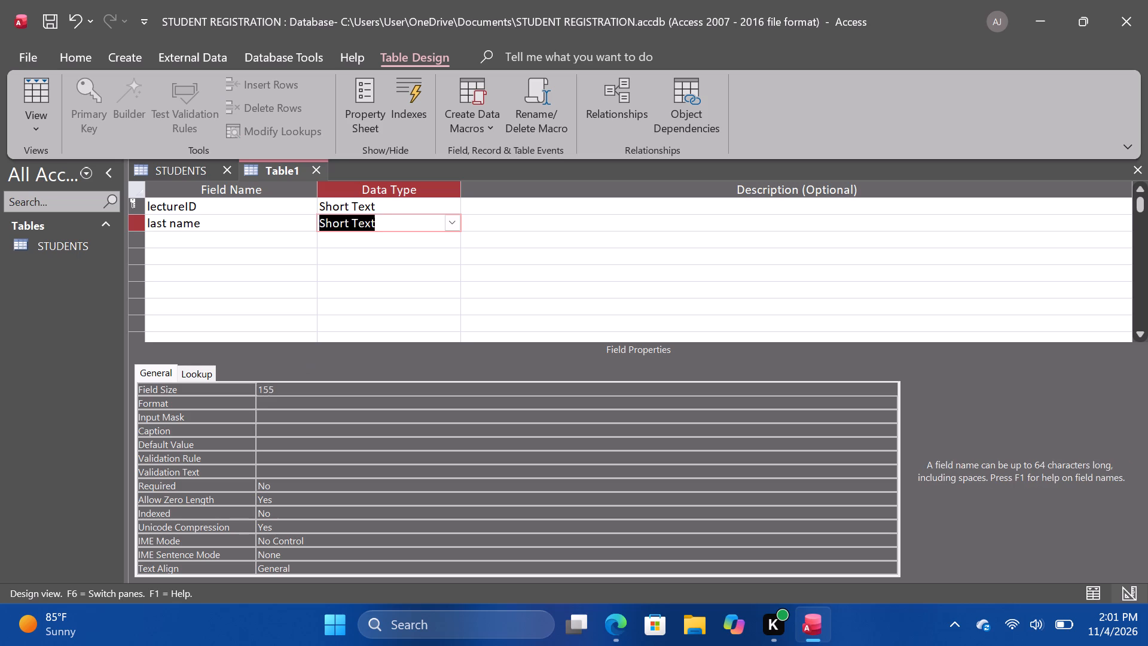
text(first)
key(space)
text(name)
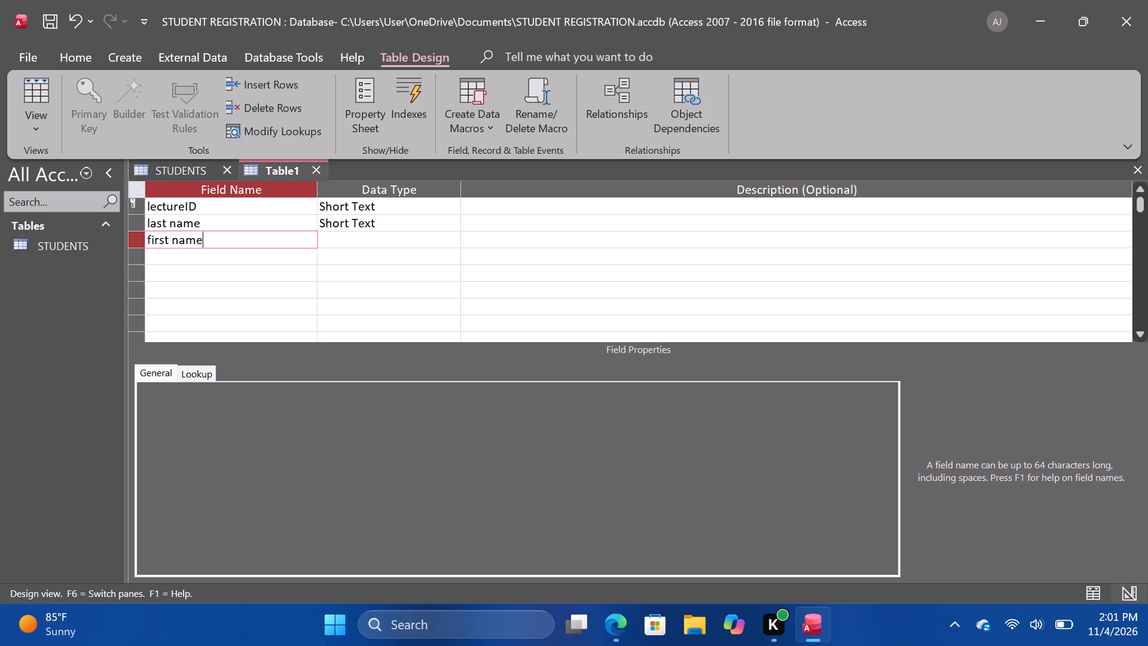
click(389, 239)
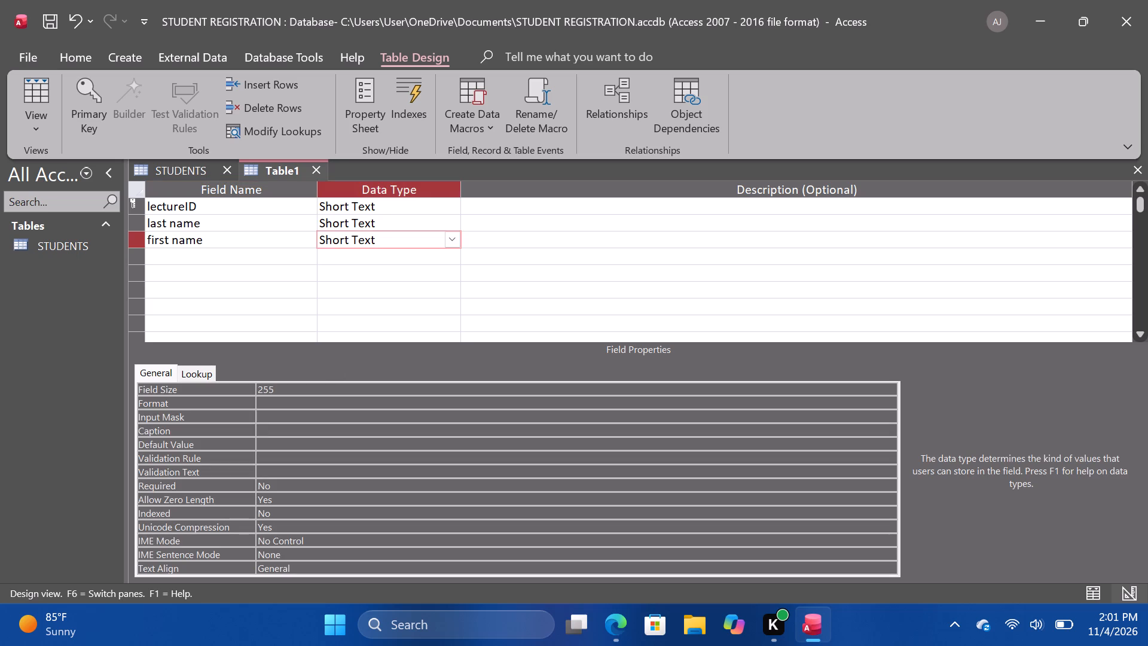
click(265, 388)
key(BackSpace)
key(BackSpace)
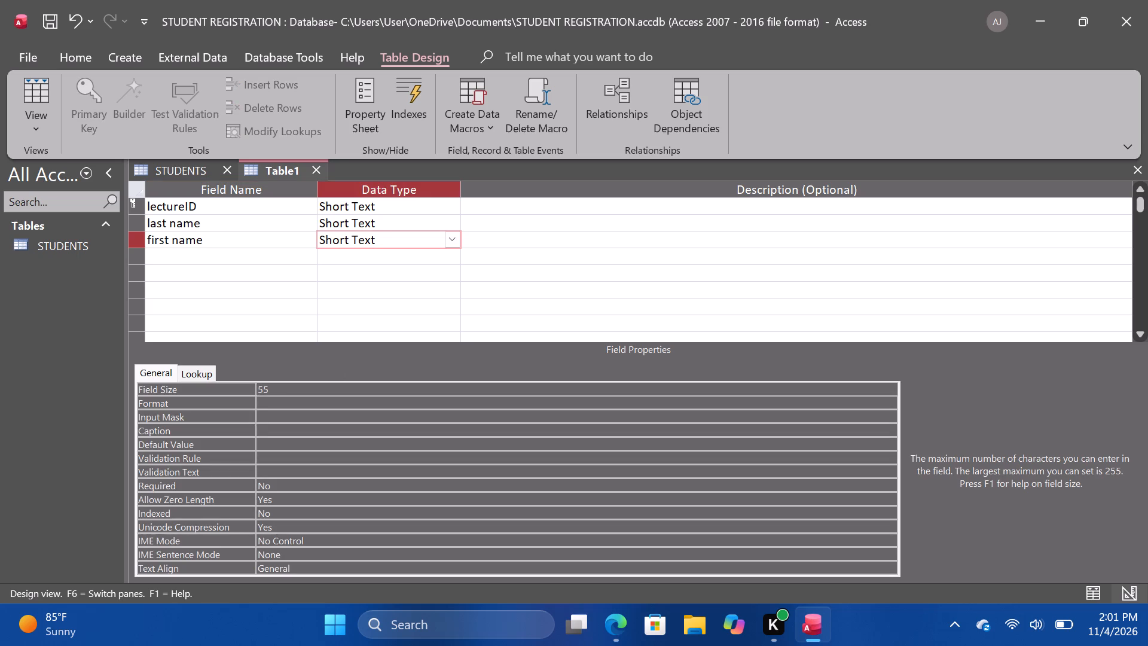
click(264, 389)
key(BackSpace)
key(1)
Add an office phone field below first name with the Short Text data type and a field size of 4.
click(163, 258)
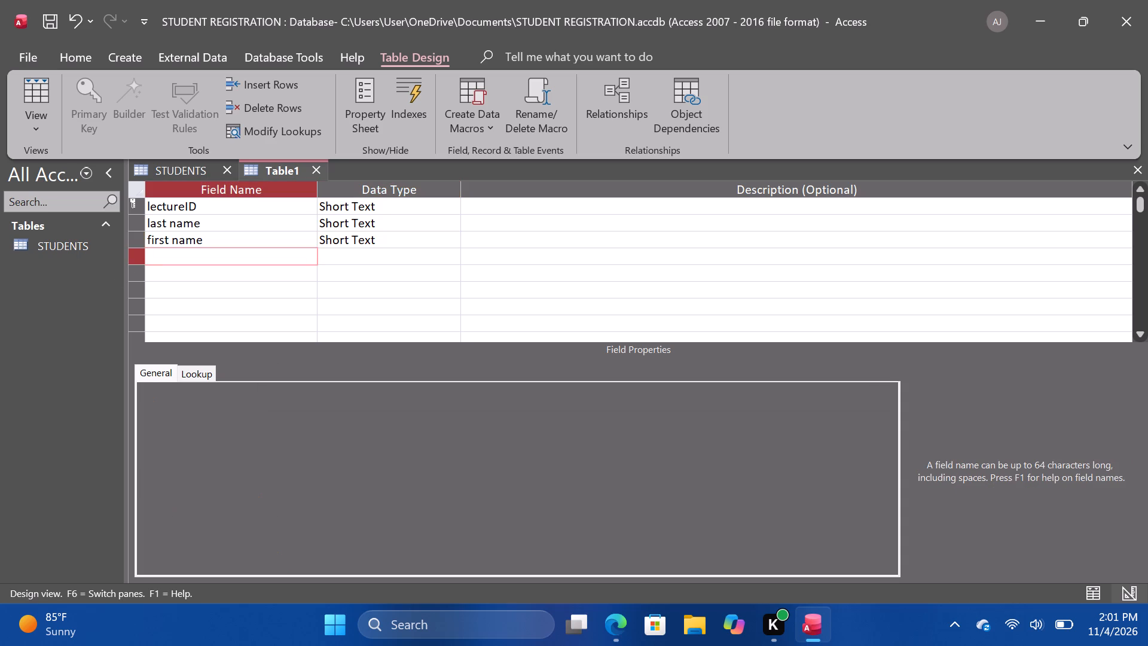
text(office phom)
key(BackSpace)
text(ne)
click(352, 261)
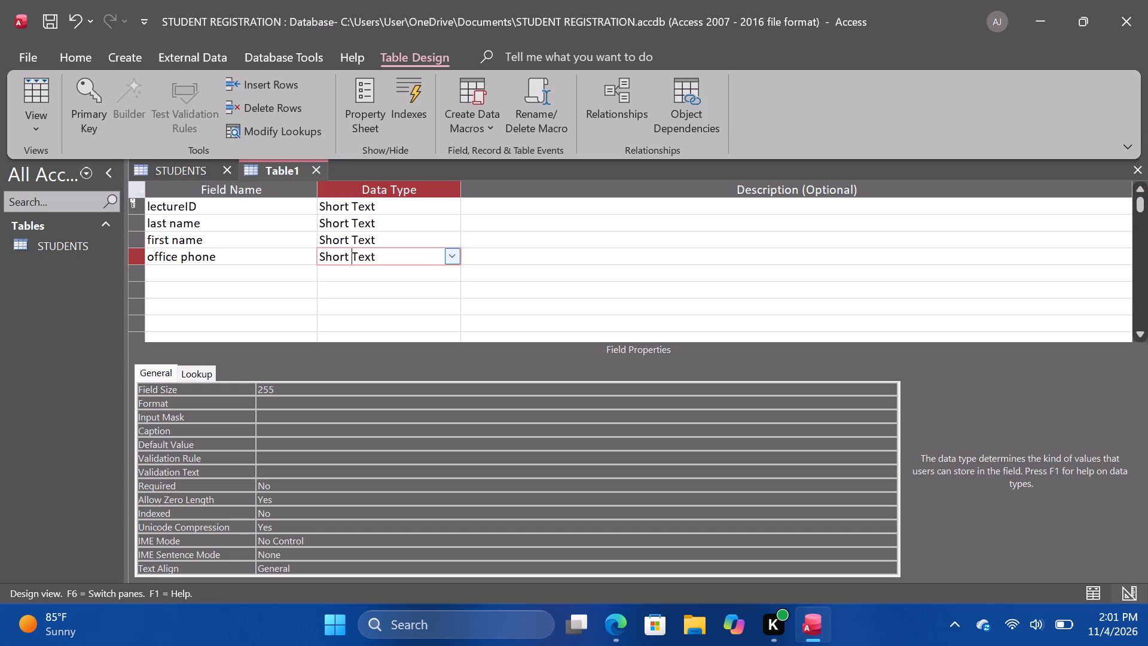
click(282, 390)
key(BackSpace)
key(BackSpace)
key(BackSpace)
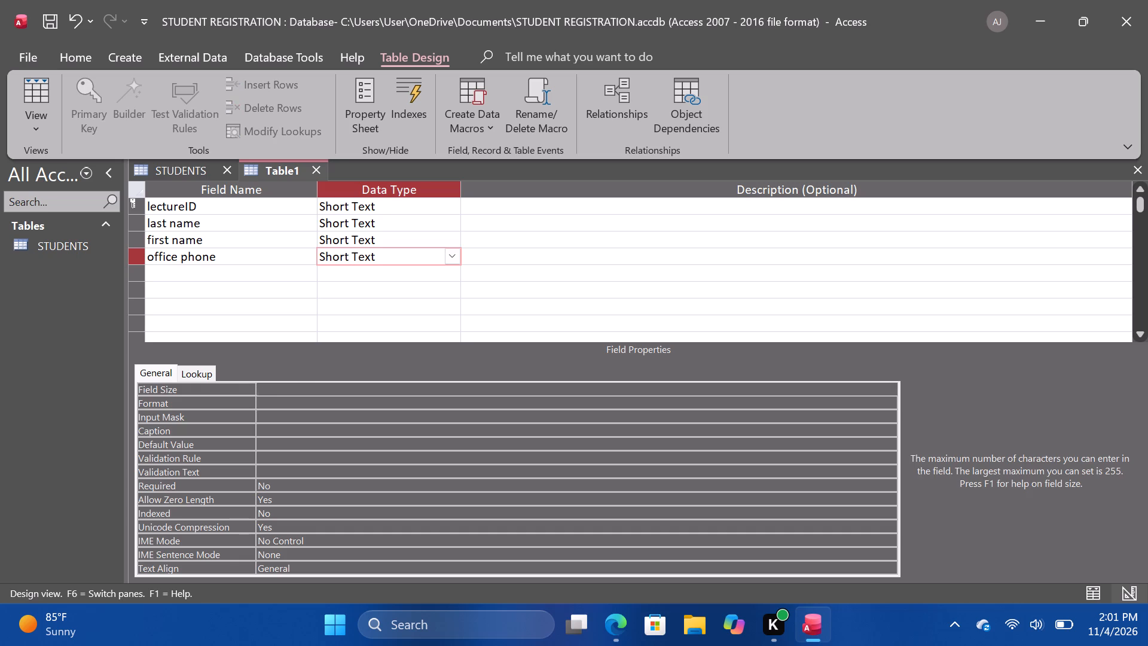
key(4)
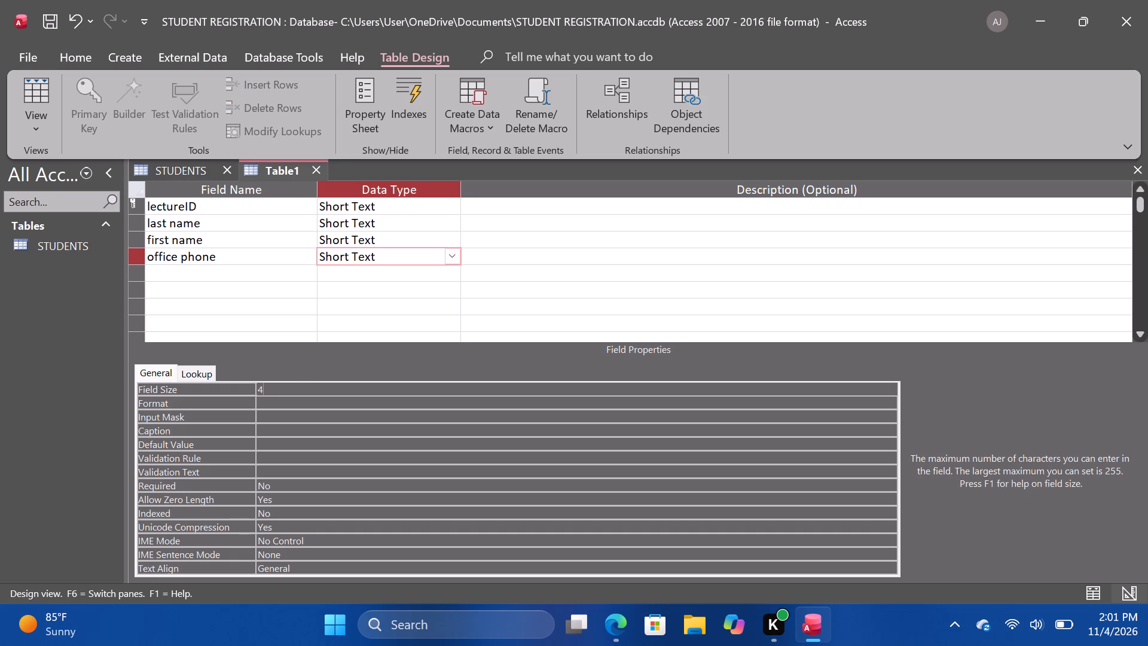
Set the office phone field's caption to phone.
click(271, 427)
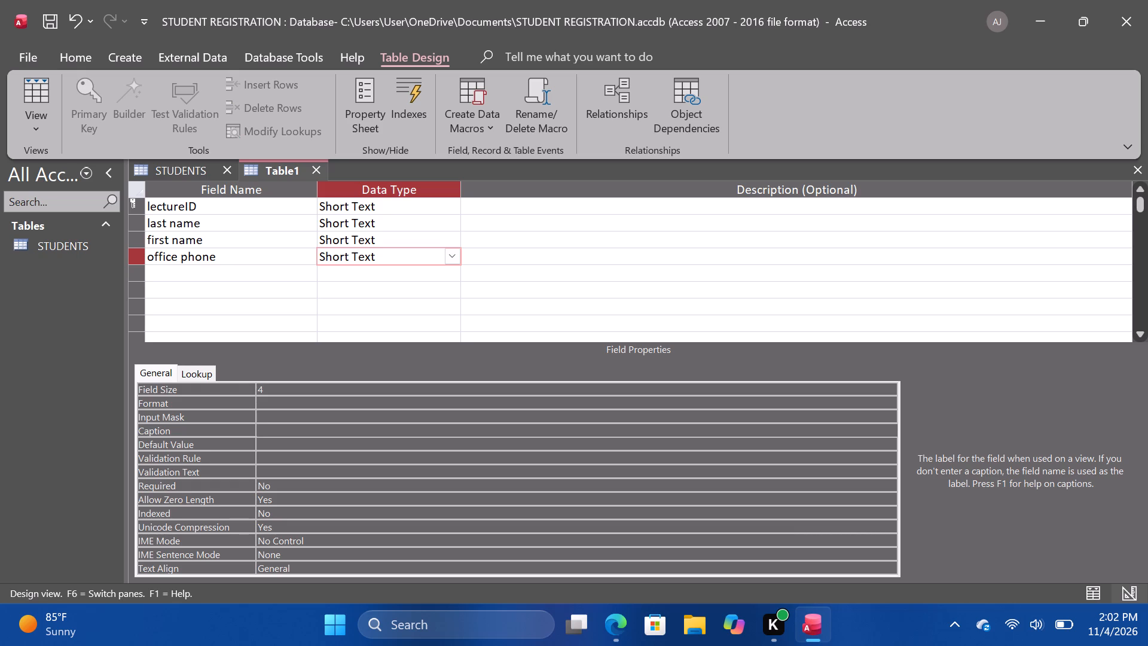
text(phone)
Save the lecturer details table under the name faculty.
right_click(294, 165)
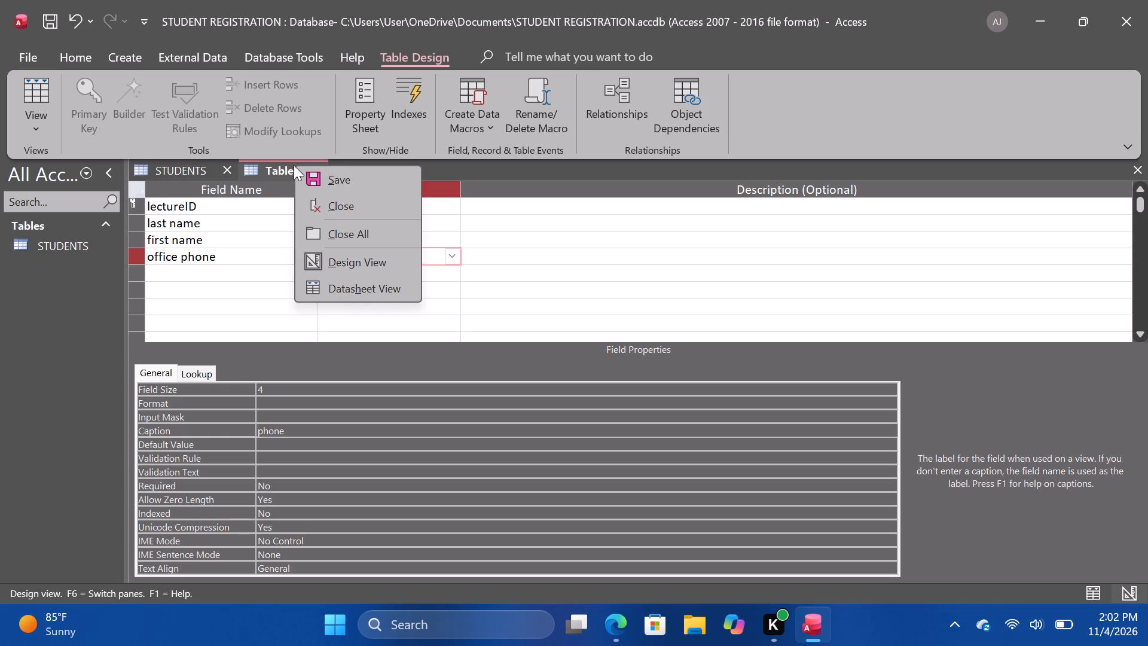
click(340, 187)
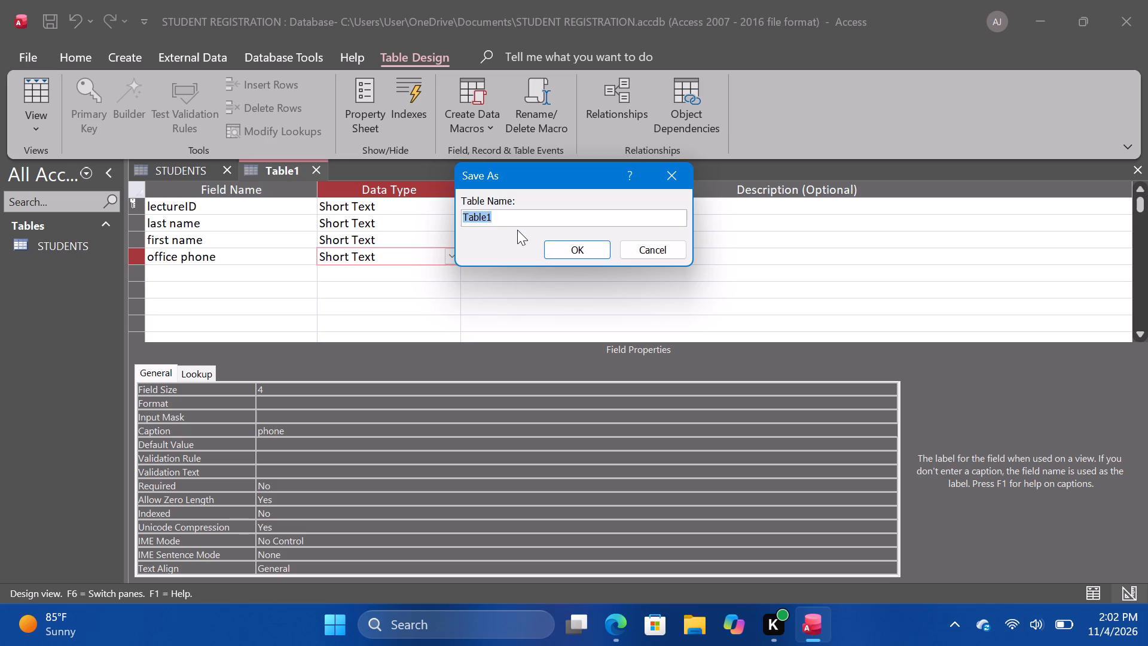
text(fac)
text(ulty)
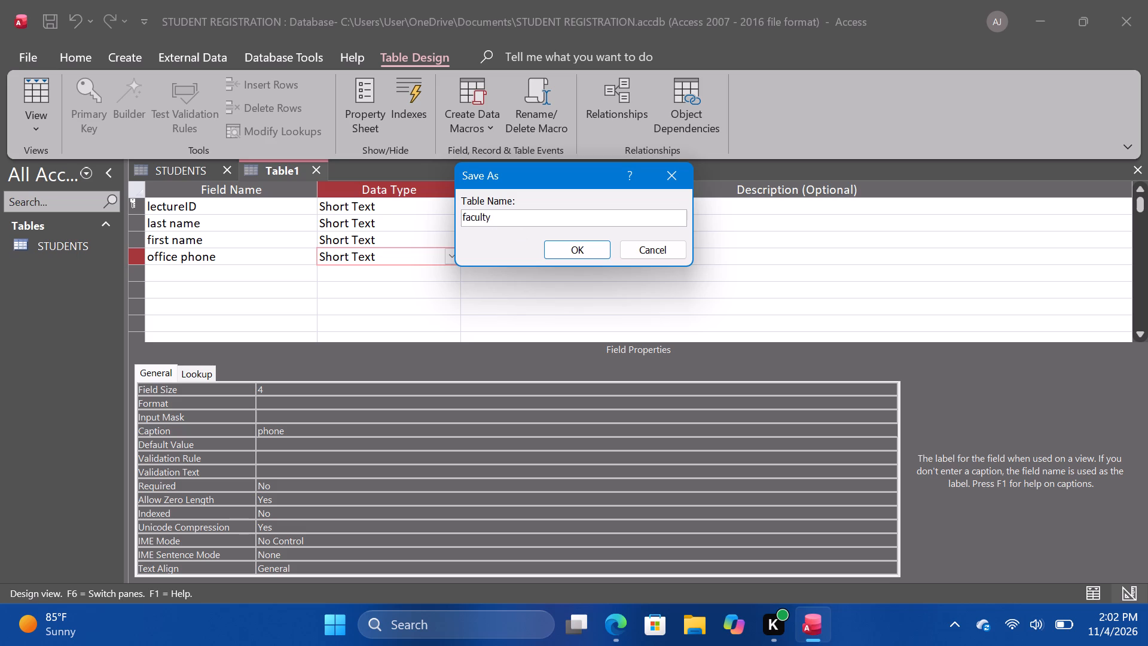
click(580, 254)
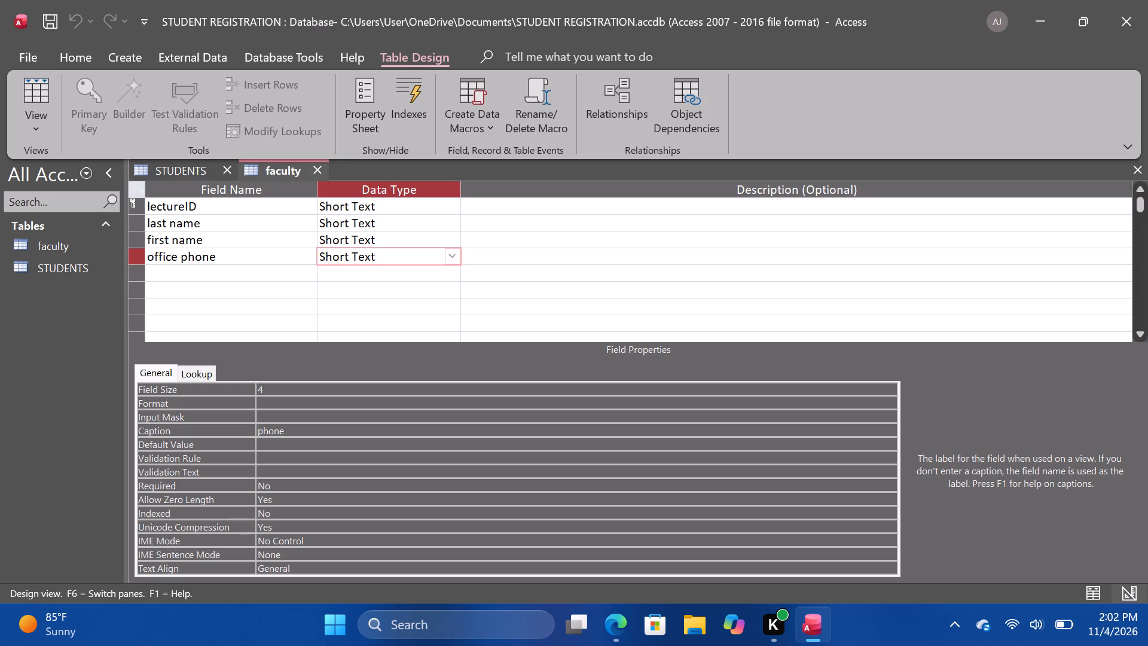
Open the STUDENTS table in Design View.
double_click(69, 273)
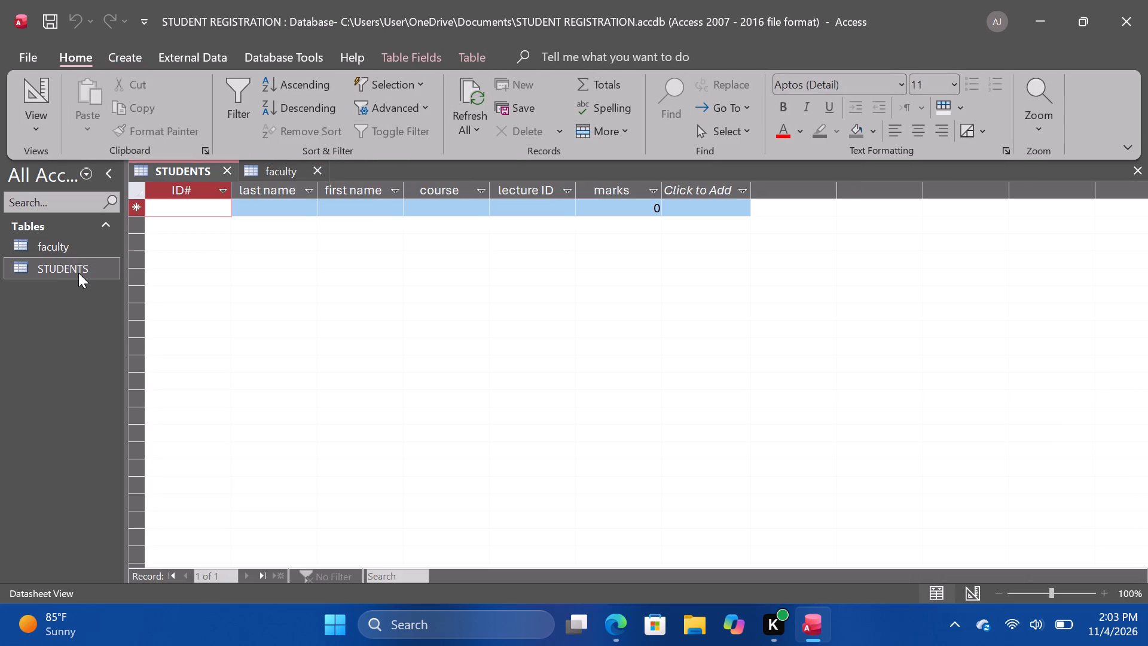
right_click(77, 272)
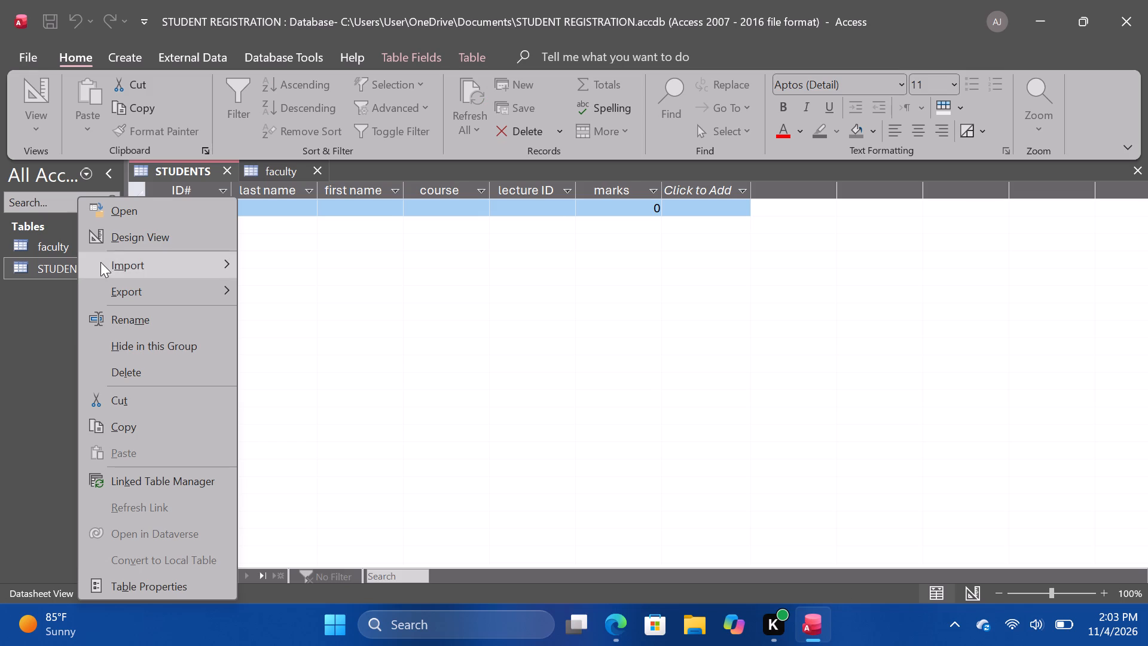
click(139, 240)
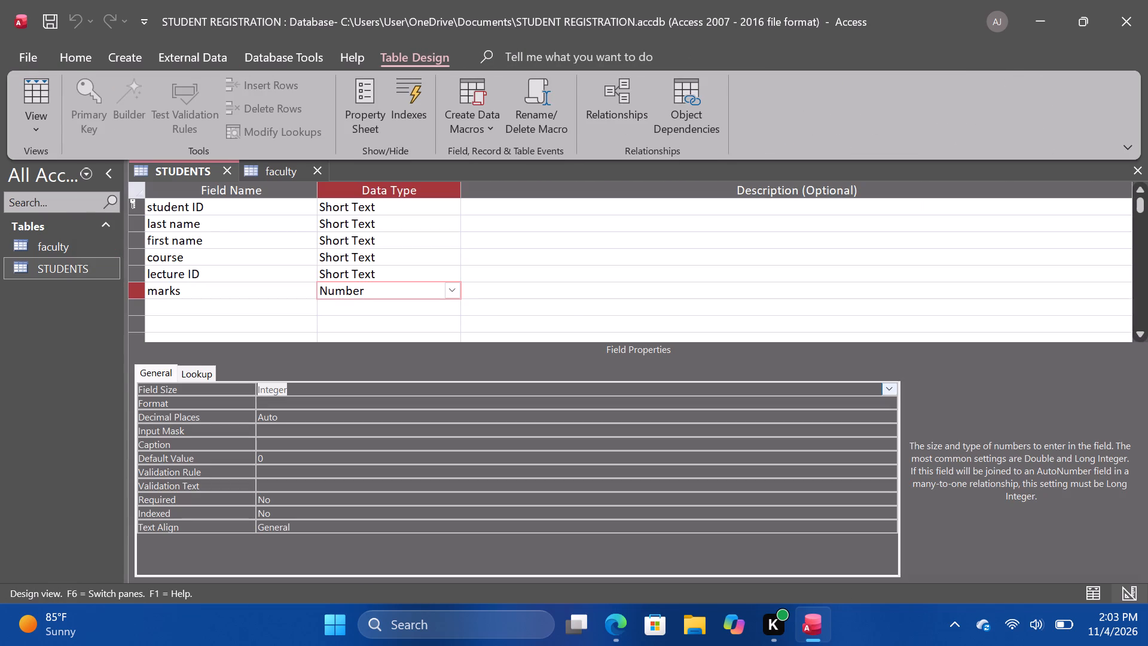
Start a new form with the Form Wizard, include all fields of the STUDENTS table and continue to the form title.
click(77, 46)
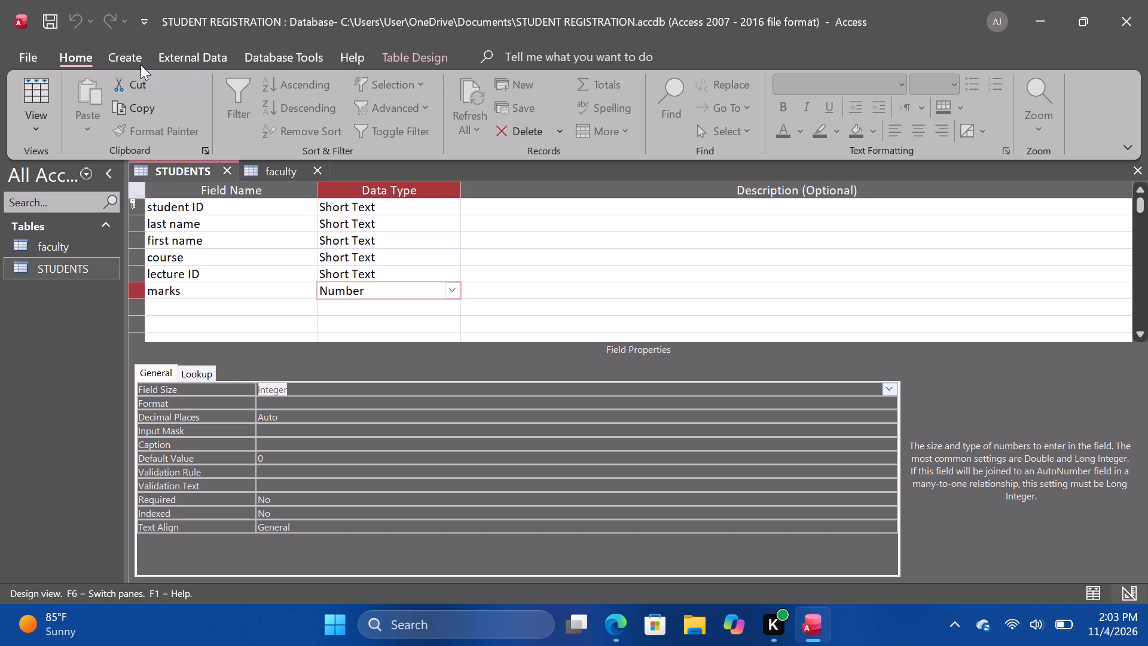
click(129, 65)
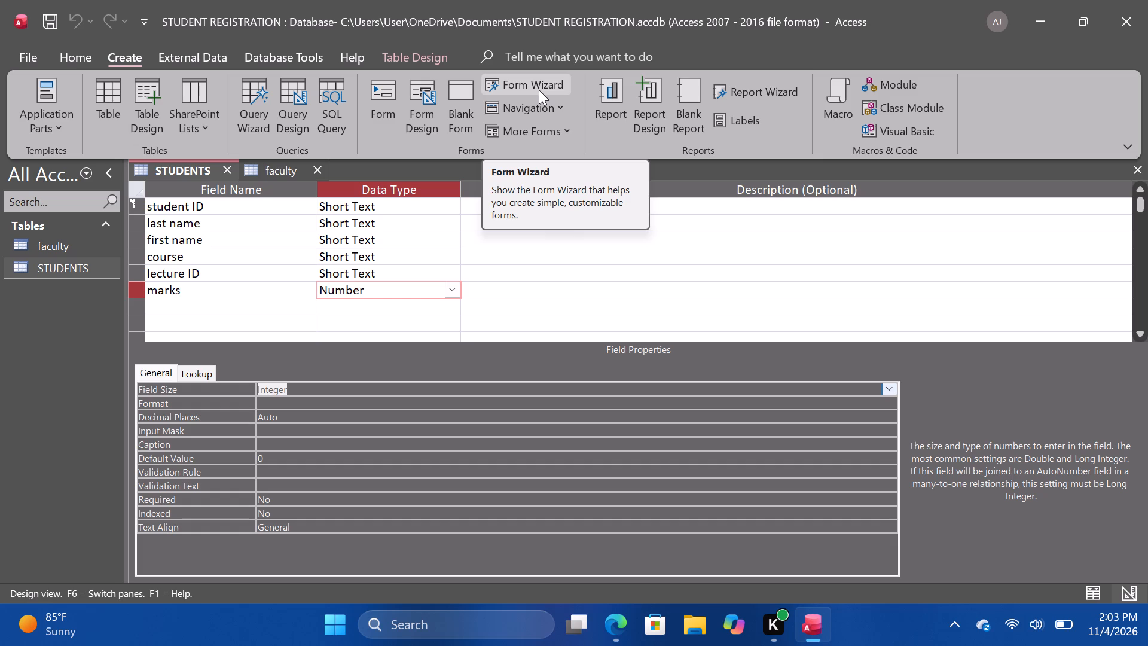
click(539, 90)
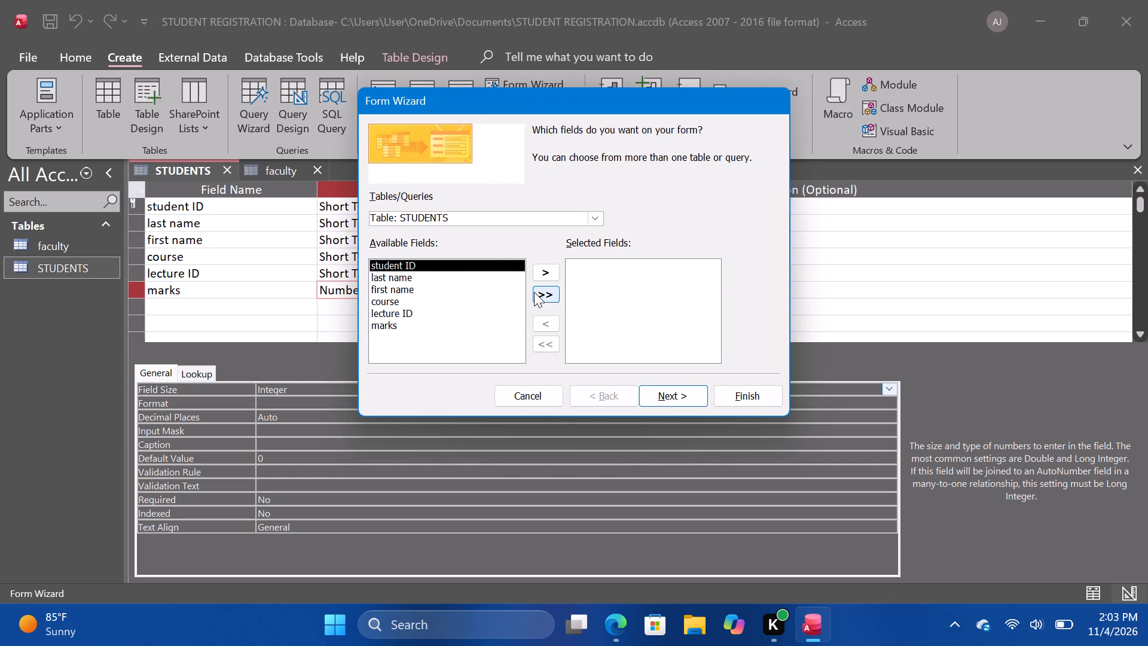
click(548, 294)
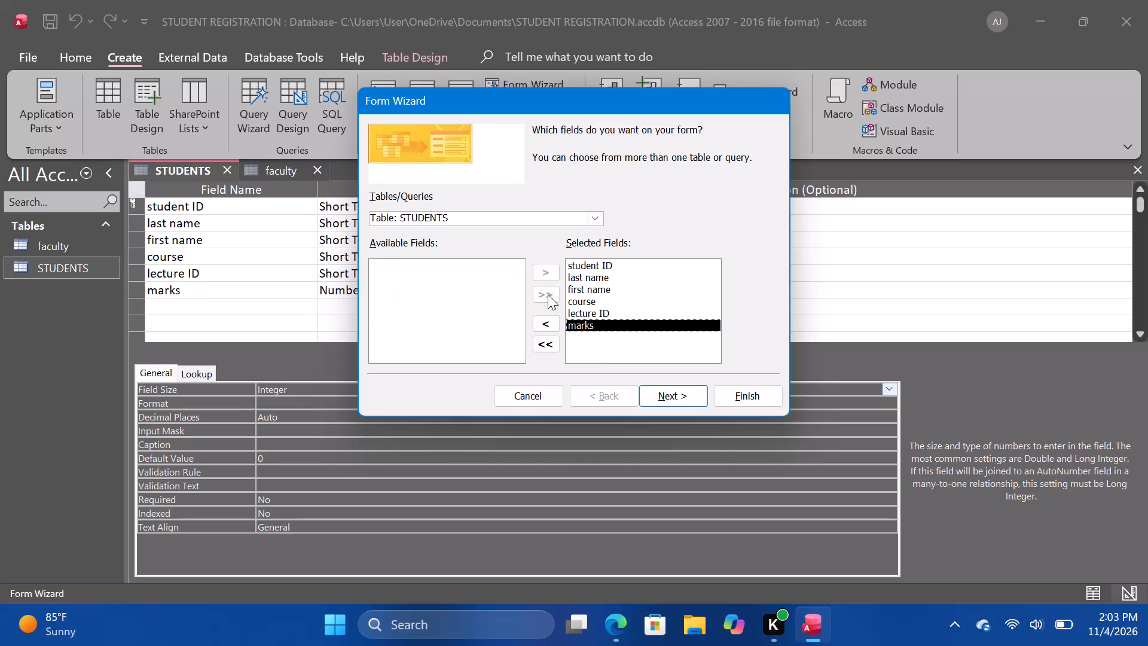
click(668, 400)
click(668, 400)
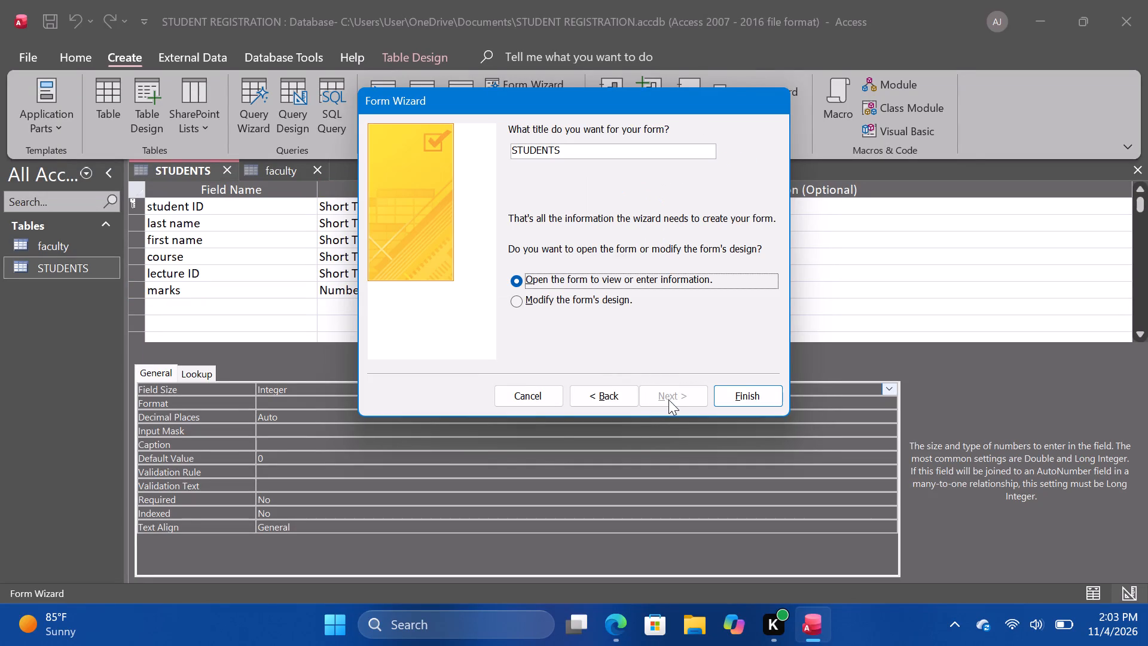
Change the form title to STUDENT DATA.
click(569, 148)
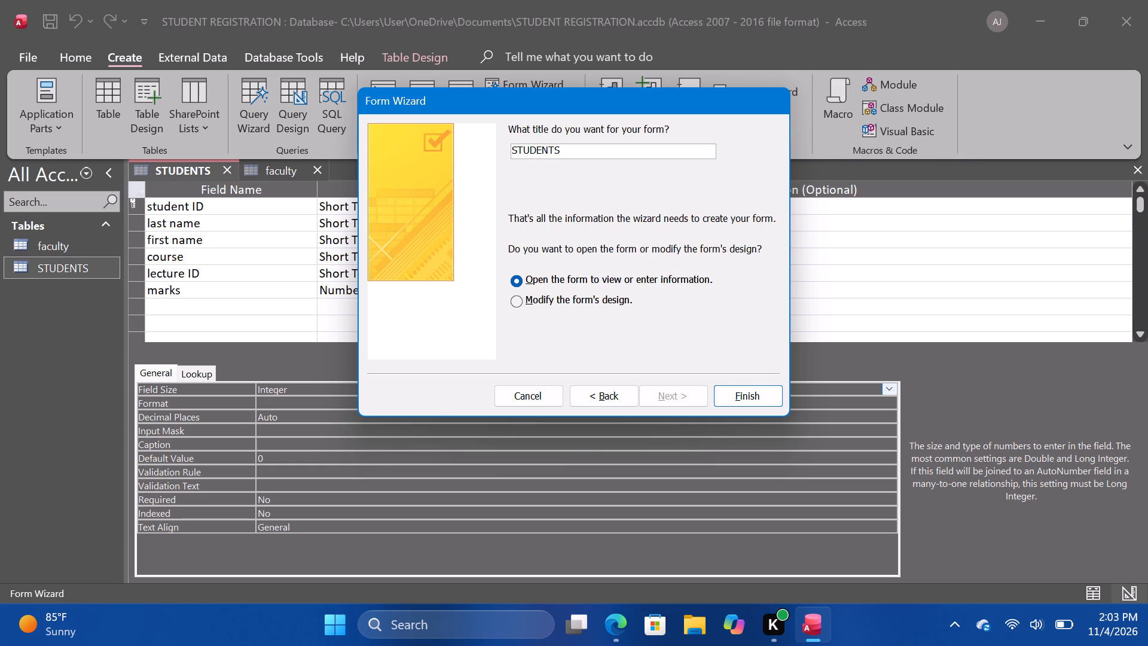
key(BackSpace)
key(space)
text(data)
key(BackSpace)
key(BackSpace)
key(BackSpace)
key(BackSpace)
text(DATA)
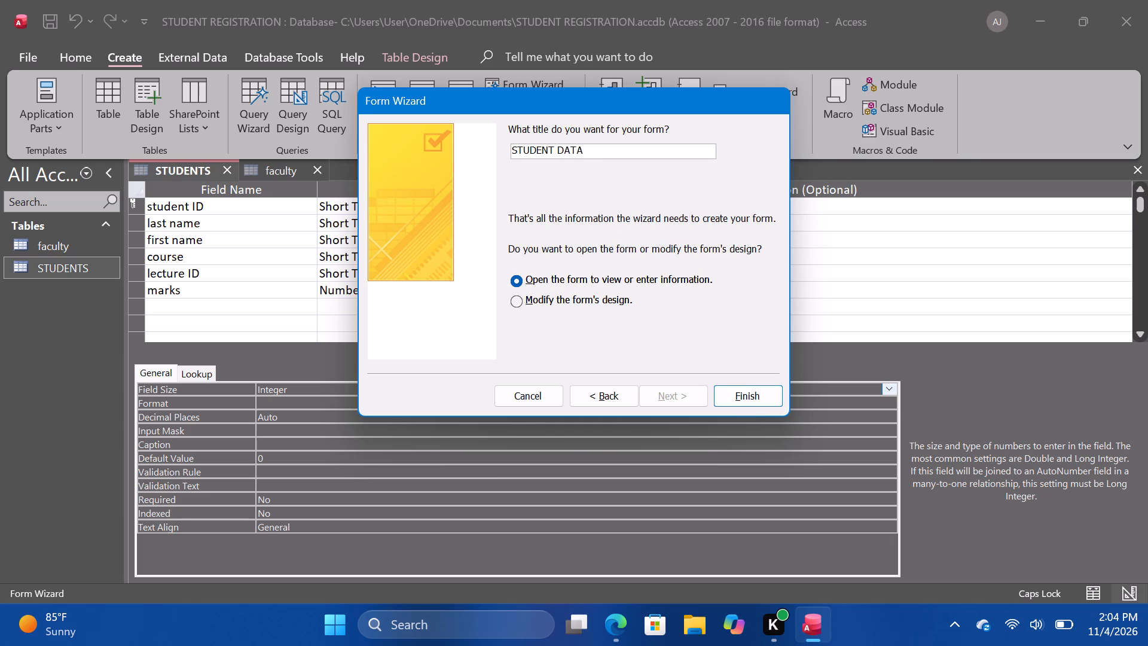
Replace the form title with student data in lowercase and finish the Form Wizard.
key(BackSpace)
key(BackSpace)
key(BackSpace)
key(BackSpace)
key(BackSpace)
key(BackSpace)
key(BackSpace)
key(BackSpace)
key(BackSpace)
key(BackSpace)
key(BackSpace)
key(BackSpace)
key(BackSpace)
key(BackSpace)
key(BackSpace)
key(BackSpace)
key(BackSpace)
text(STUDENT)
key(BackSpace)
key(BackSpace)
key(BackSpace)
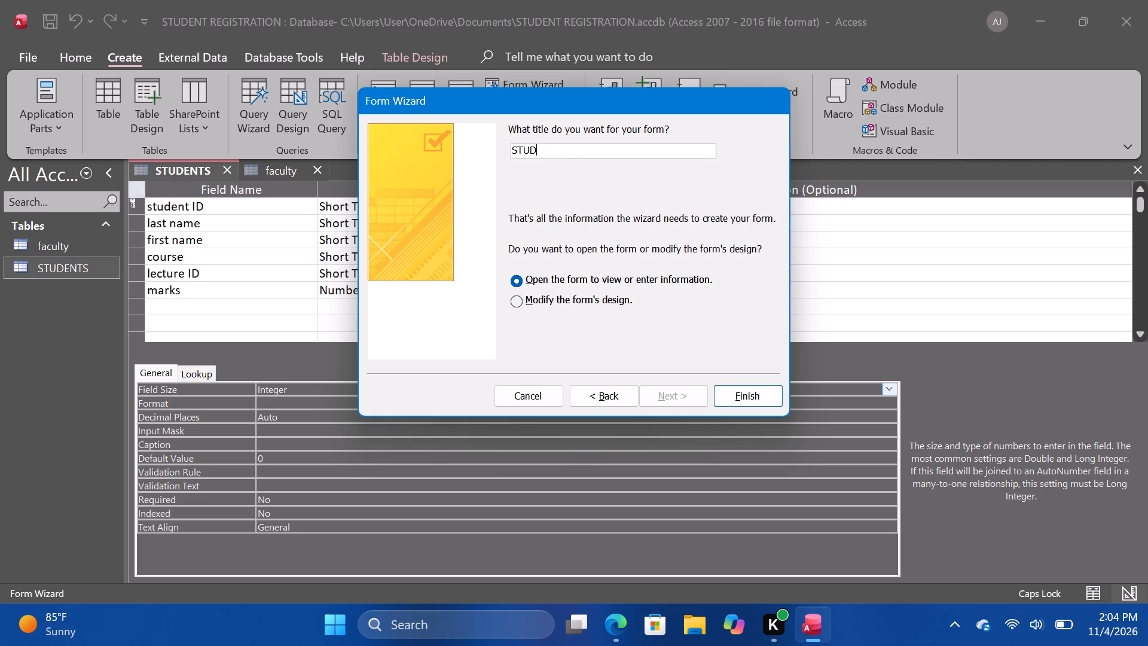
key(BackSpace)
key(BackSpace)
key(BackSpace)
key(BackSpace)
text(student data)
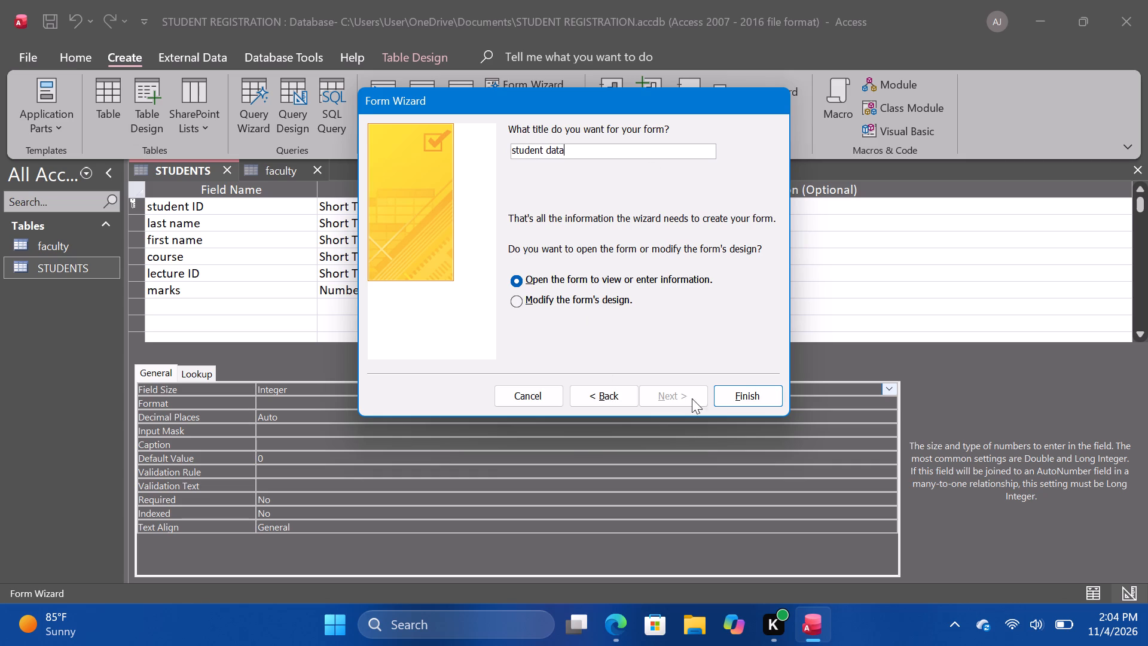
click(747, 389)
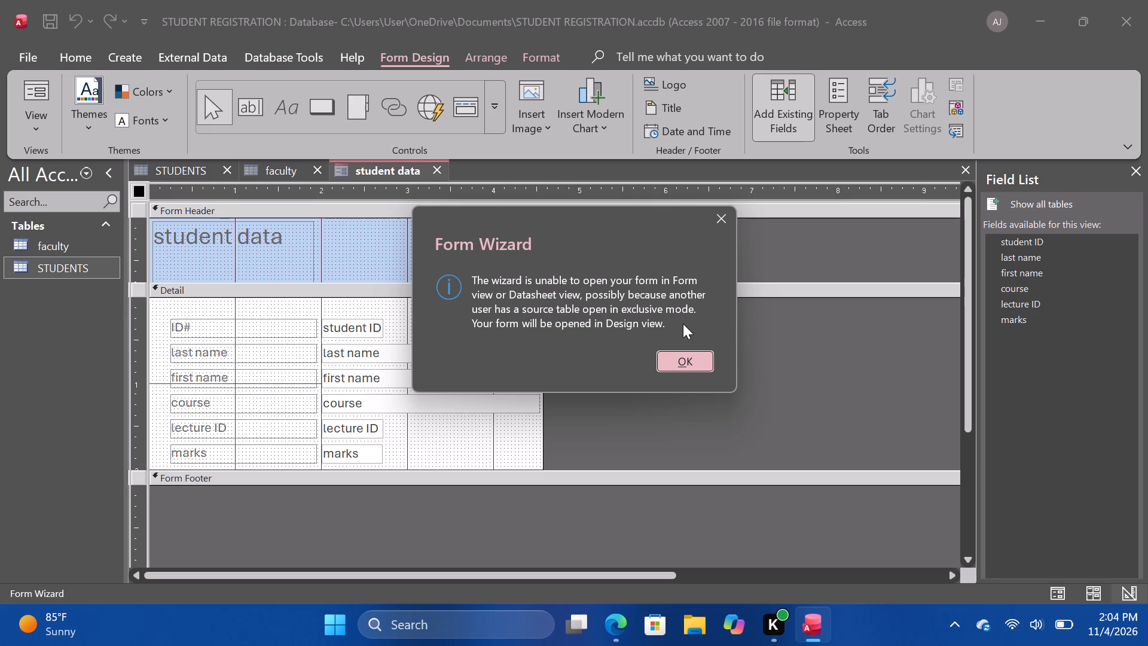
click(683, 362)
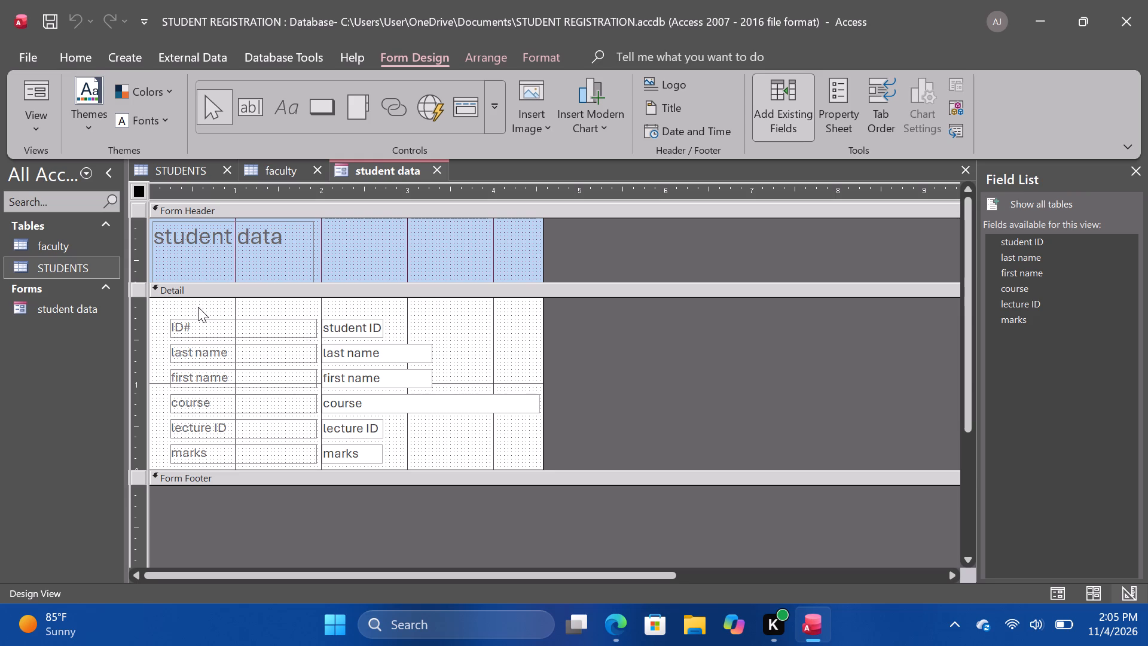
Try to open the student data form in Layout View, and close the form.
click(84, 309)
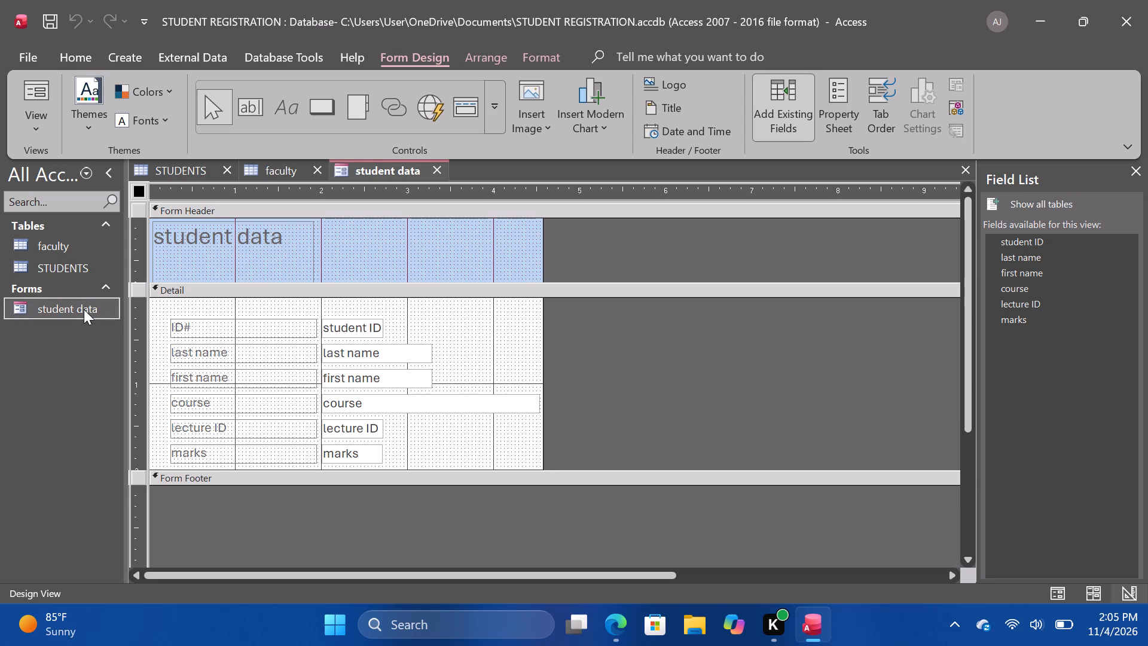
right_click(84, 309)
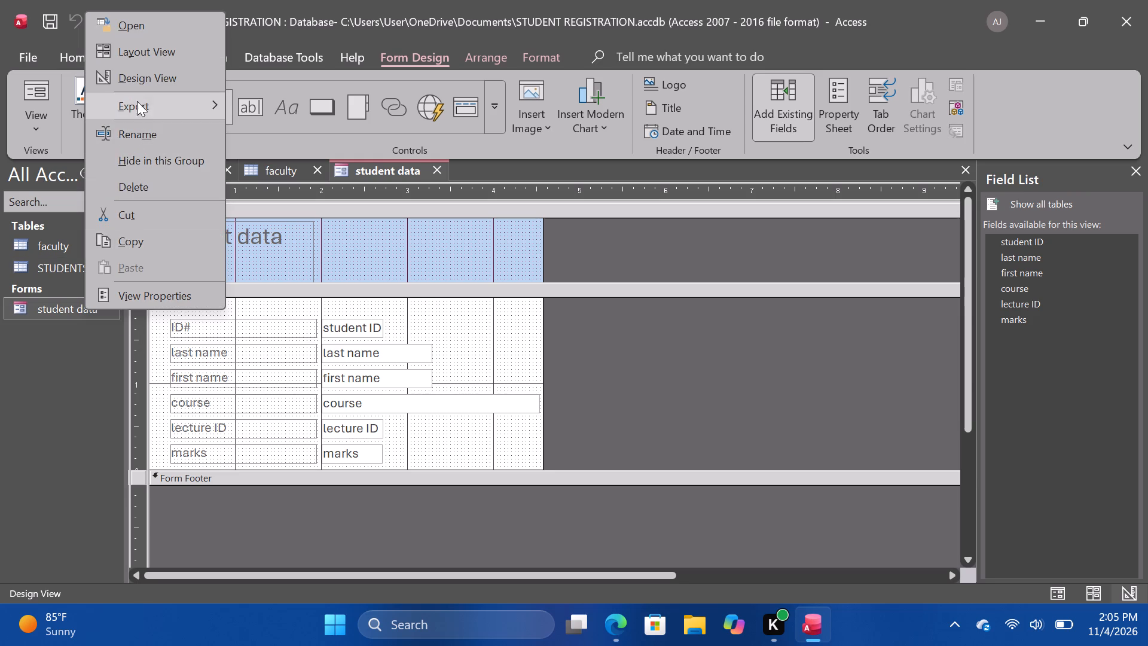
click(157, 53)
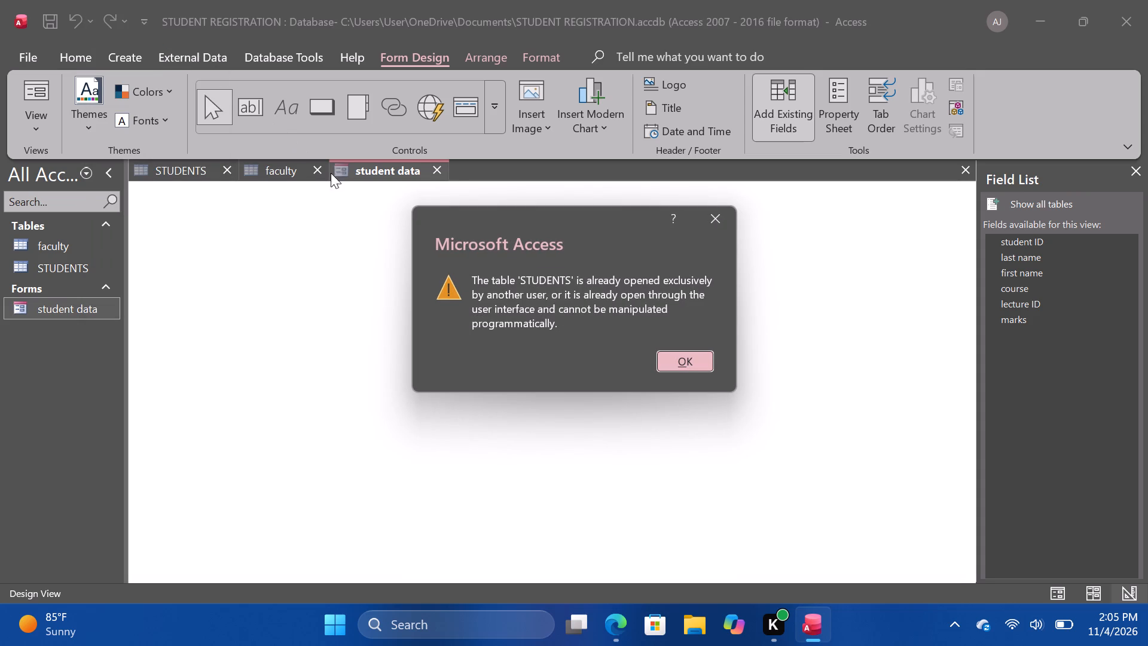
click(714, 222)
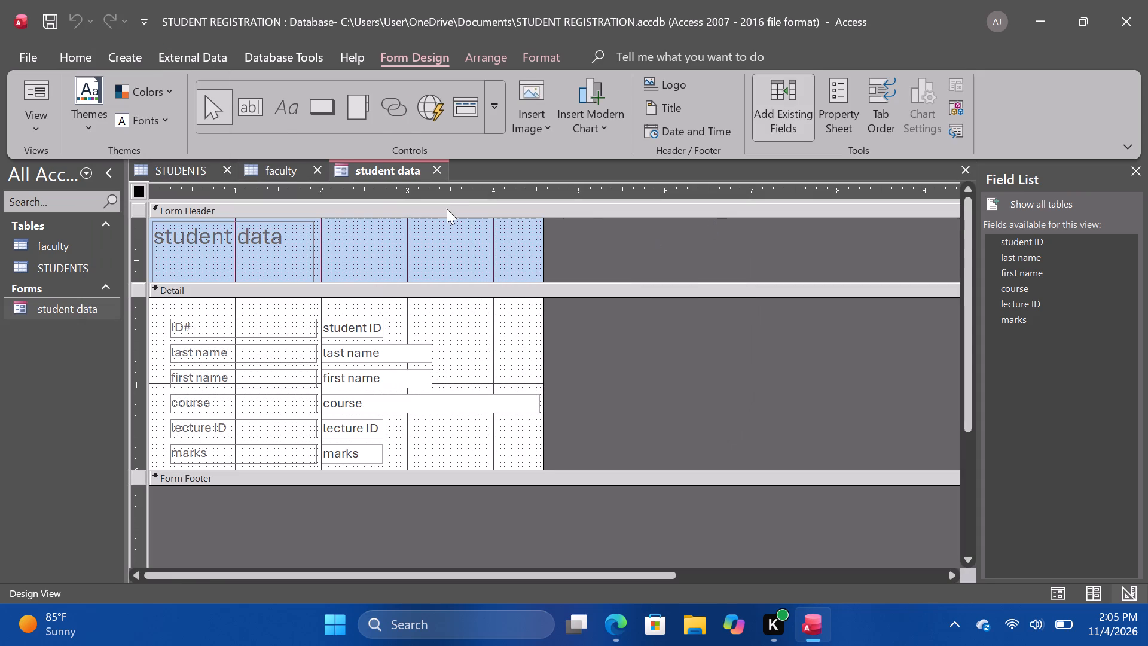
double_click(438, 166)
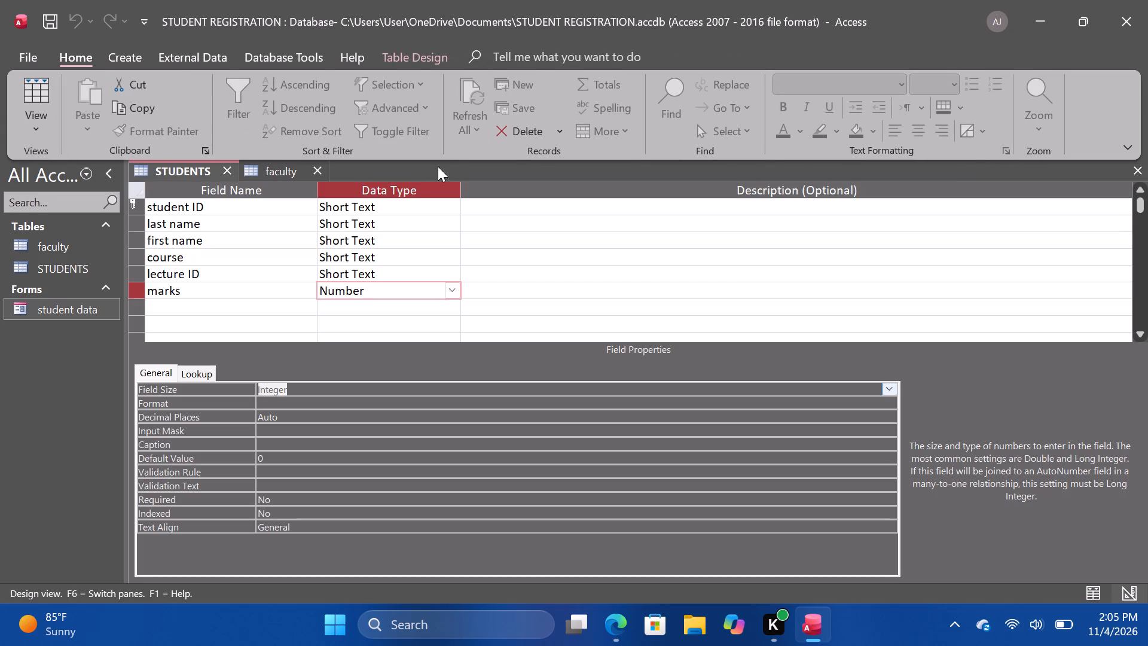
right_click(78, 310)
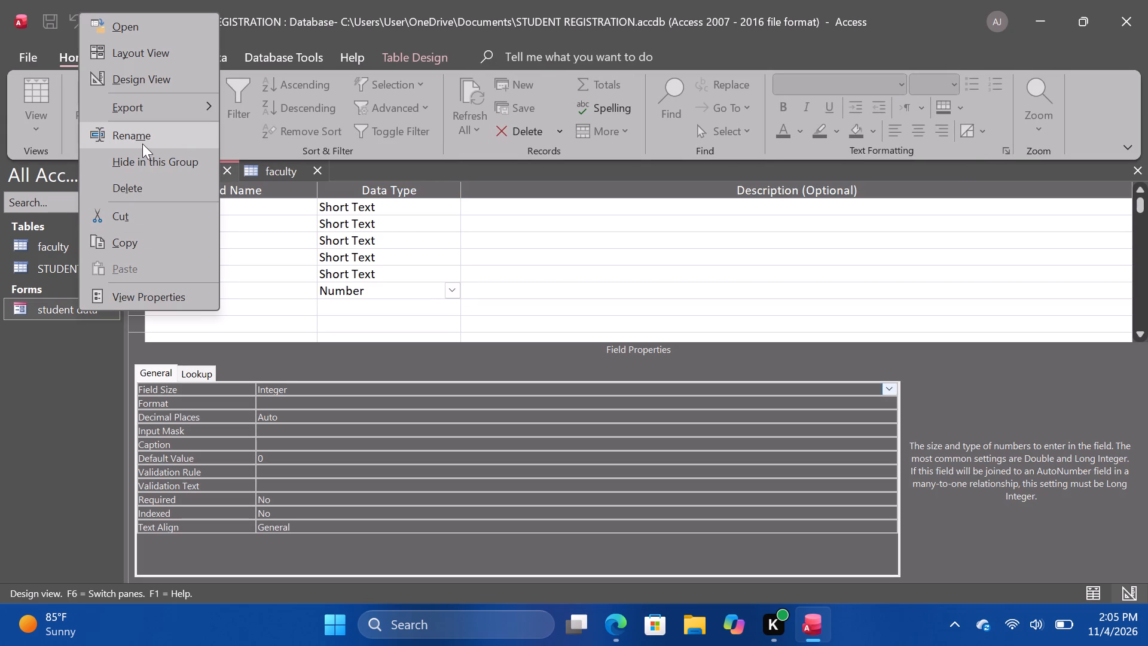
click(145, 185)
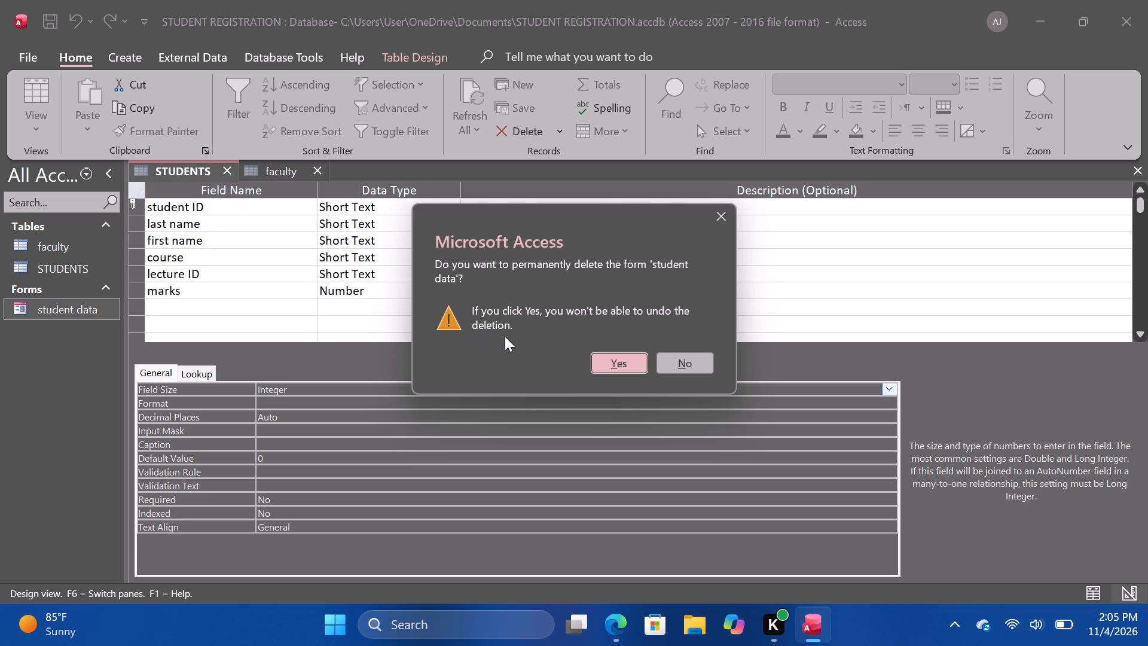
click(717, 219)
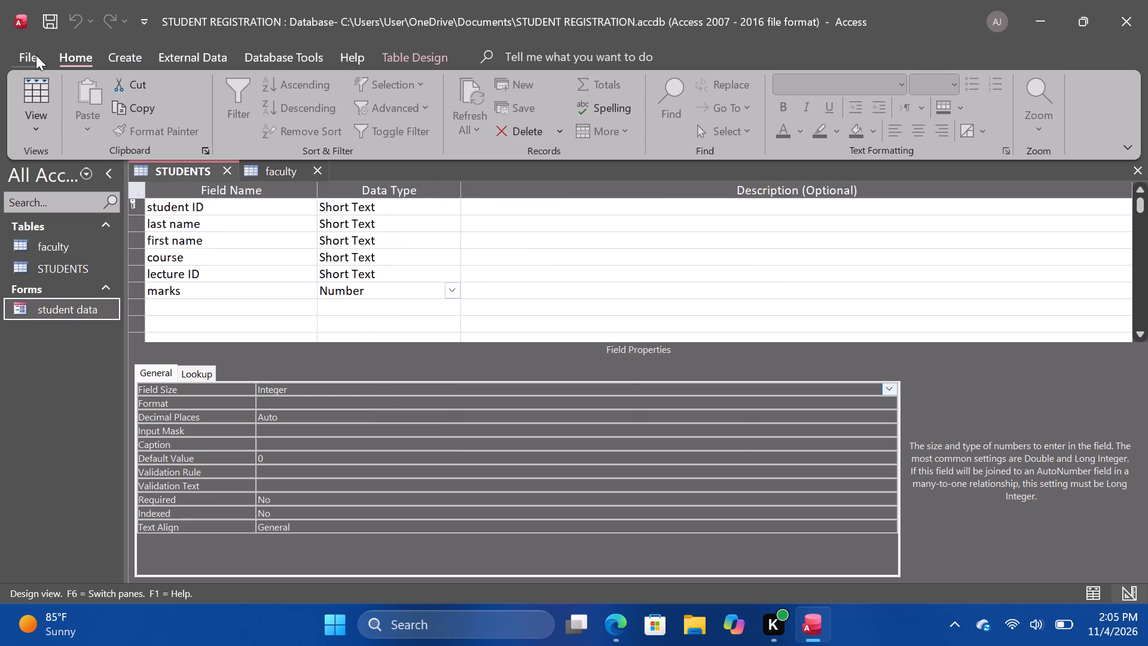
Save a copy of the database in Access Database format to the FQE254 folder on the Desktop, closing all open objects and keeping the suggested name.
click(36, 55)
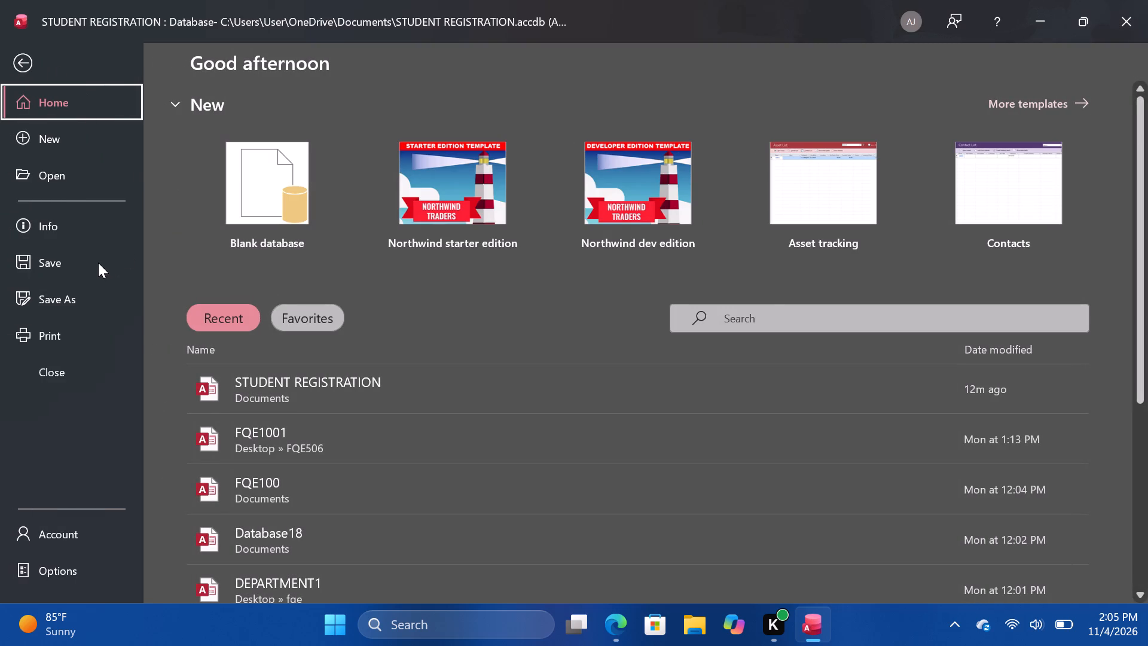
click(77, 296)
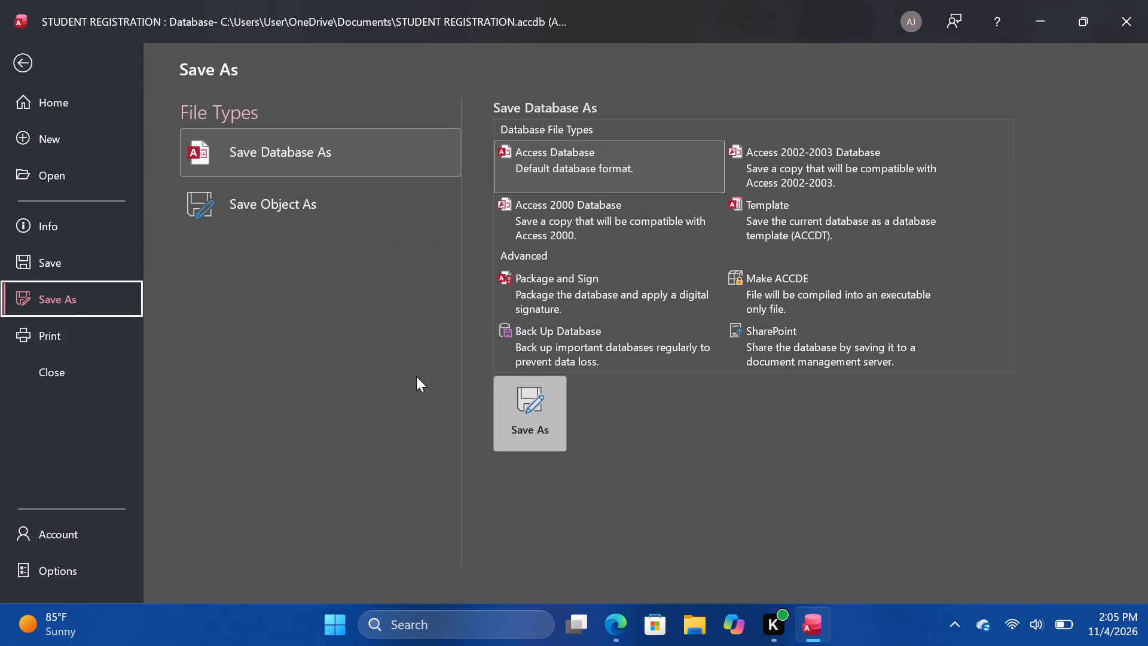
click(526, 409)
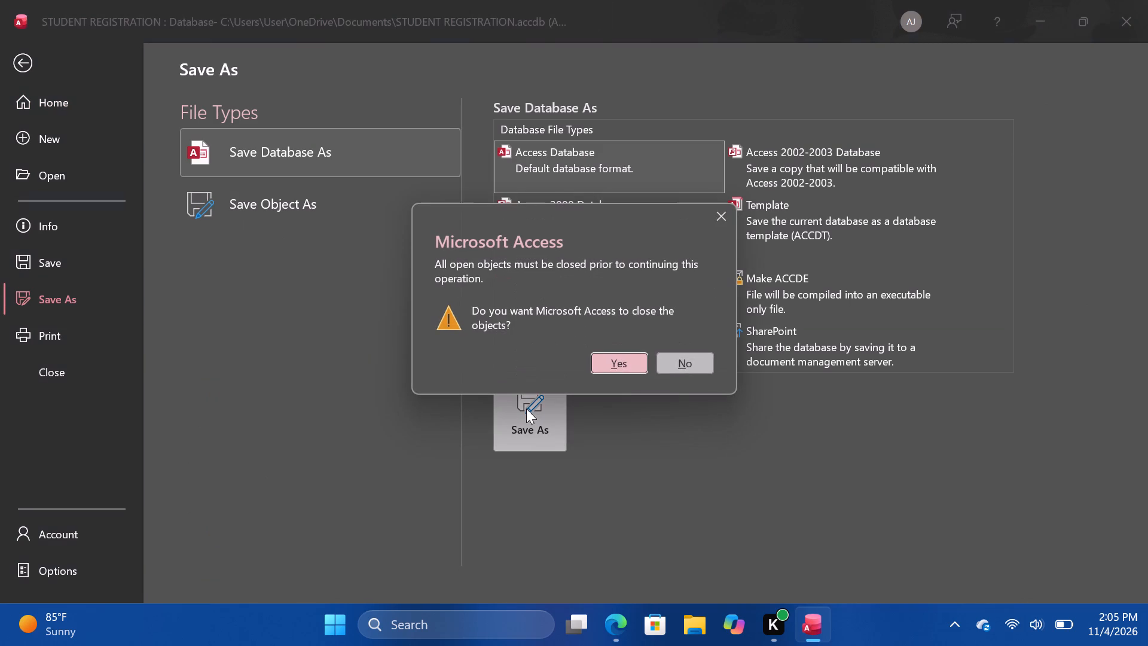
click(617, 359)
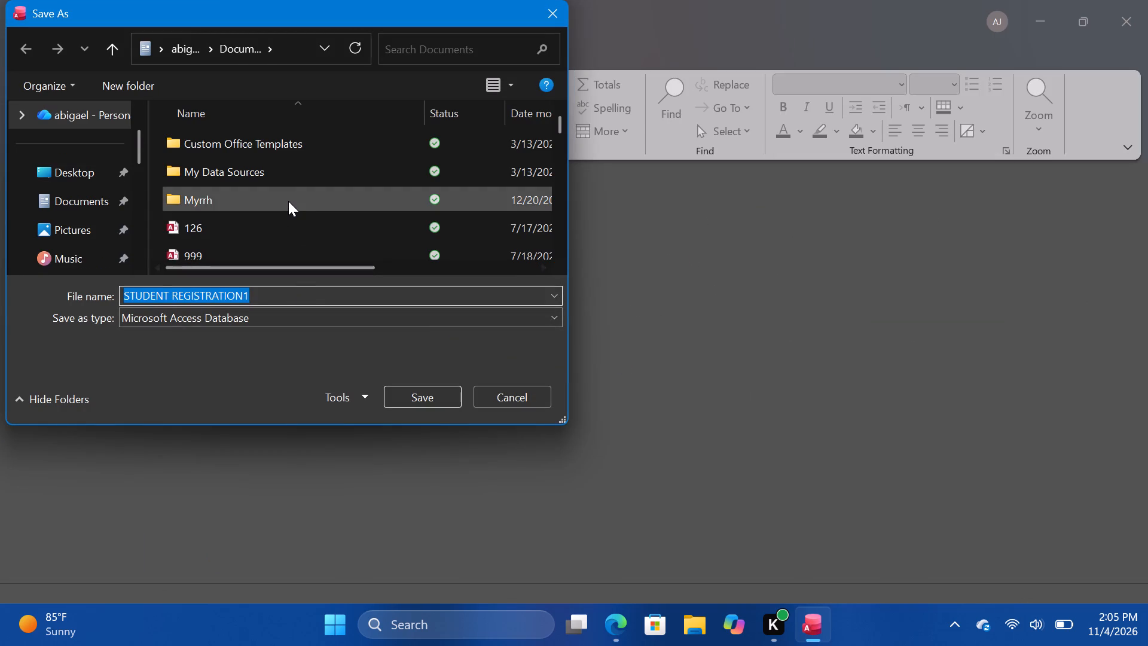
scroll(288, 201, down, 1)
double_click(81, 179)
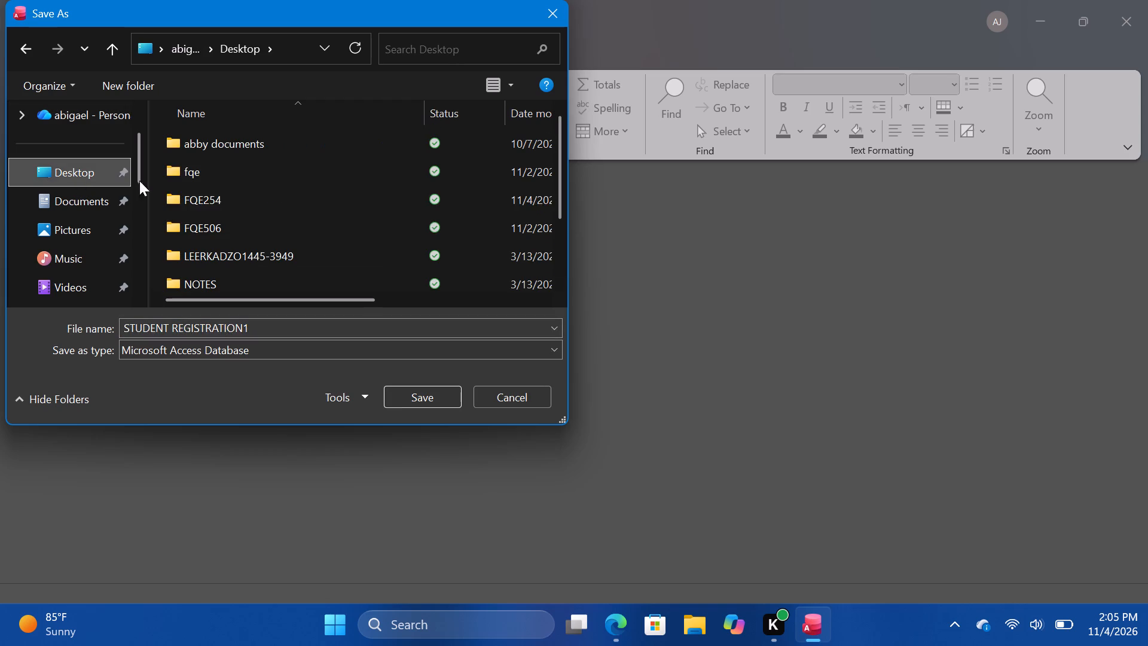
click(225, 205)
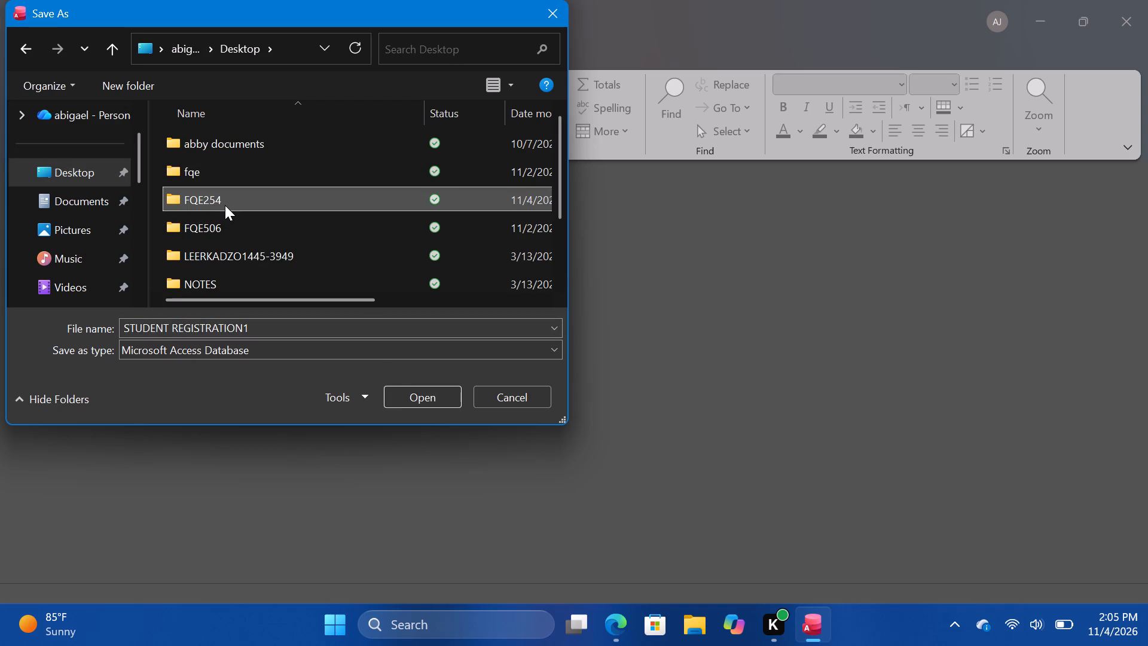
click(422, 398)
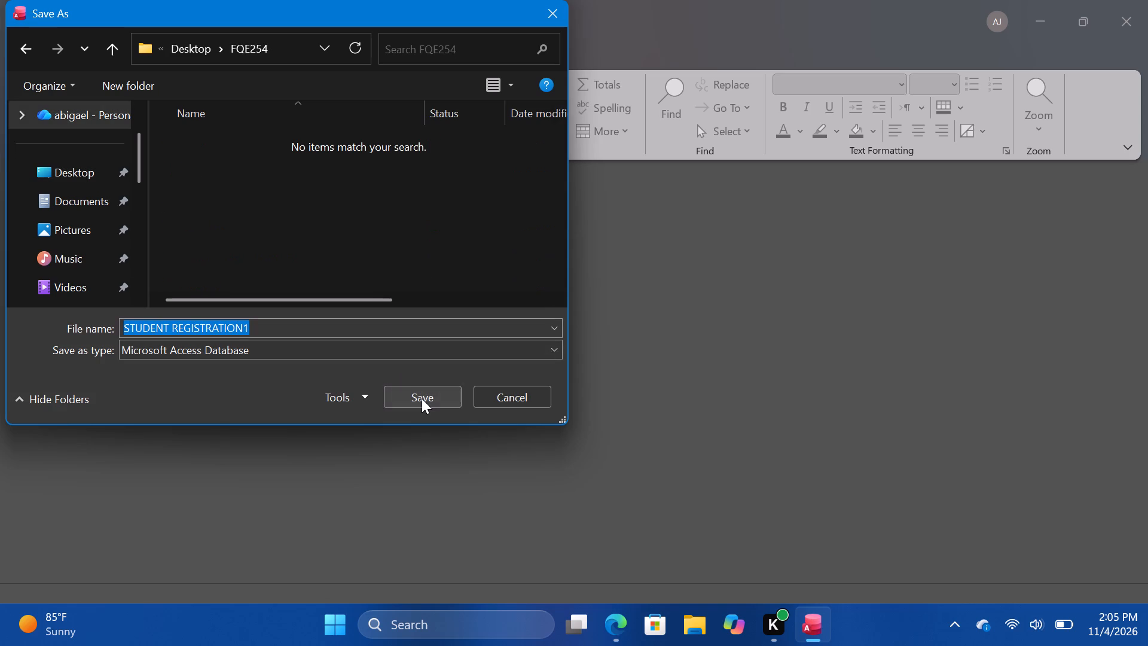
click(422, 398)
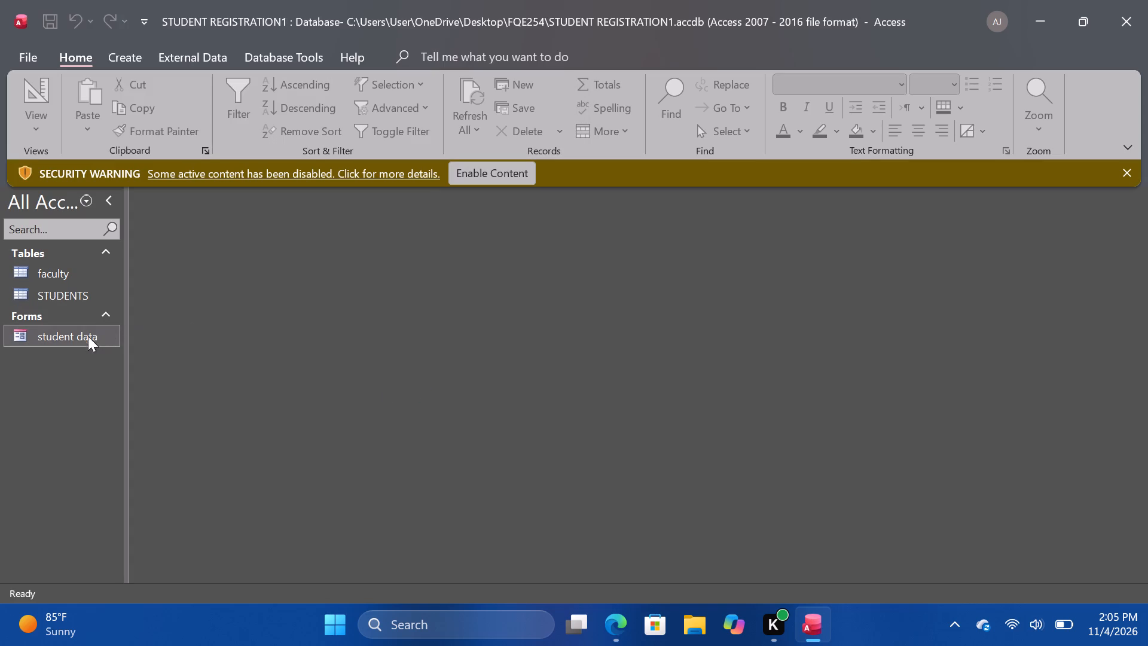
Open the student data form in Form View.
double_click(77, 341)
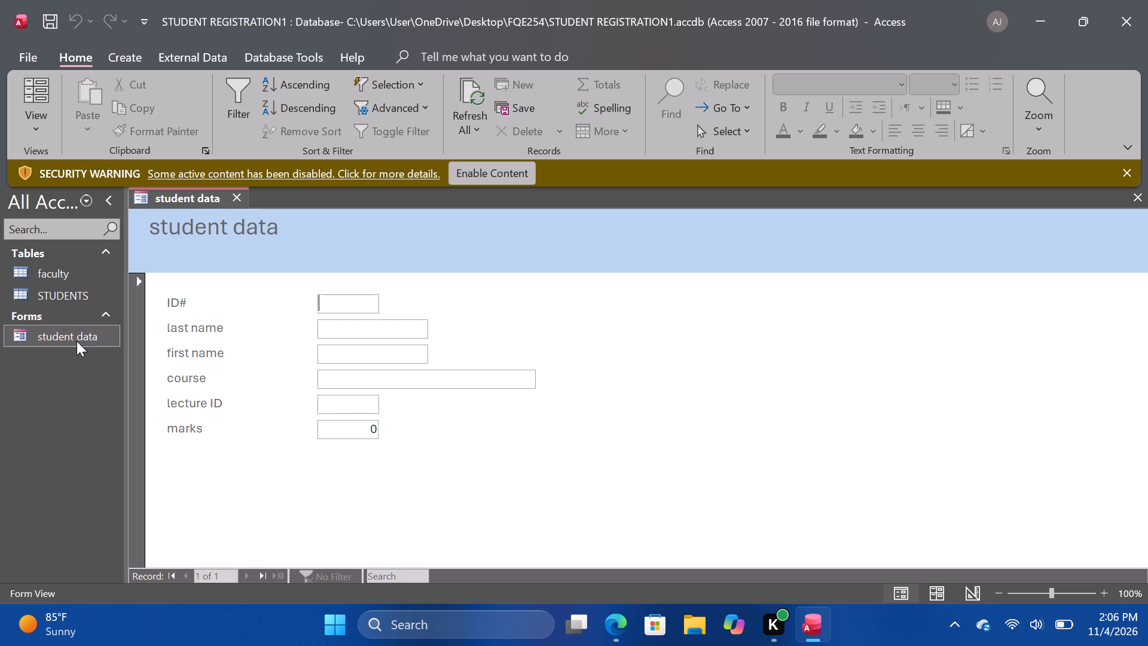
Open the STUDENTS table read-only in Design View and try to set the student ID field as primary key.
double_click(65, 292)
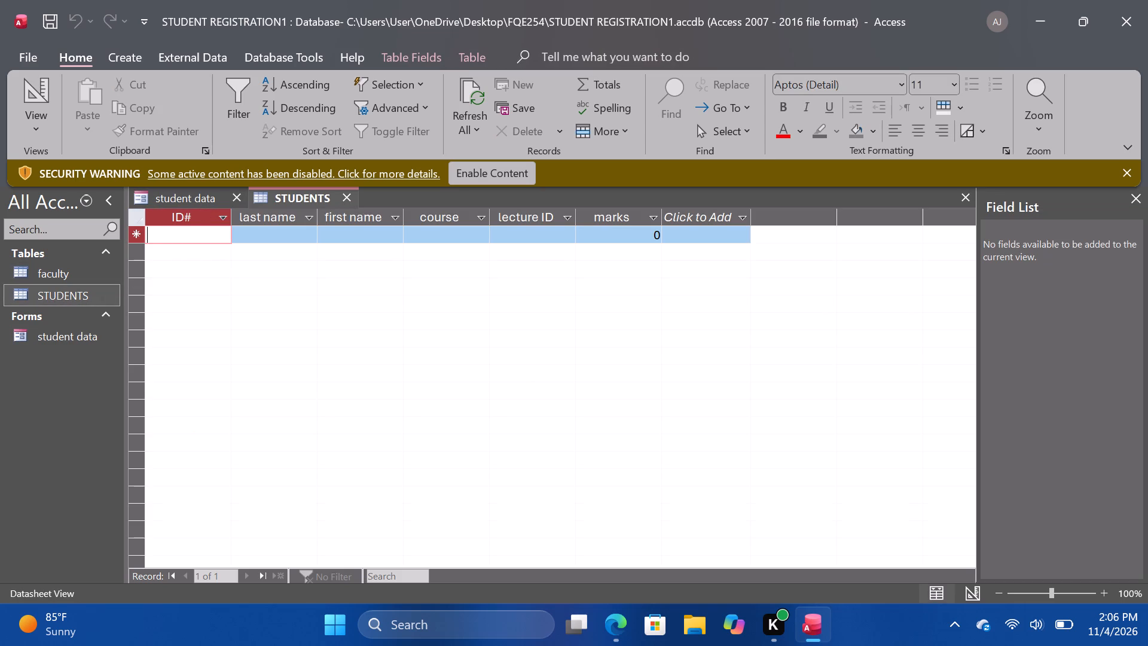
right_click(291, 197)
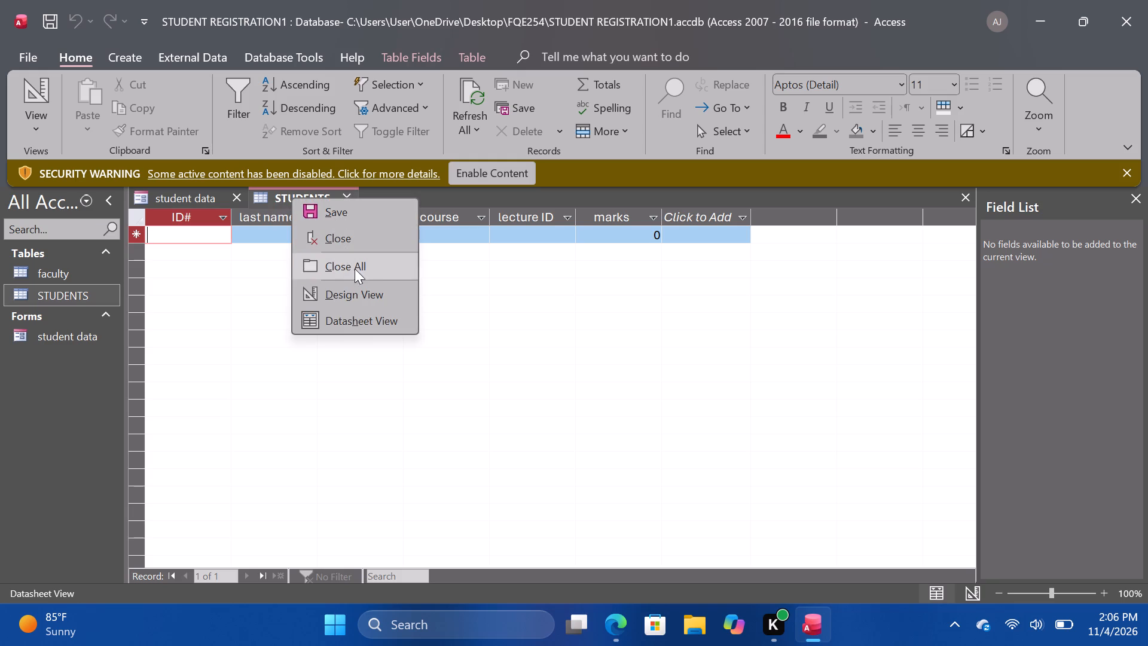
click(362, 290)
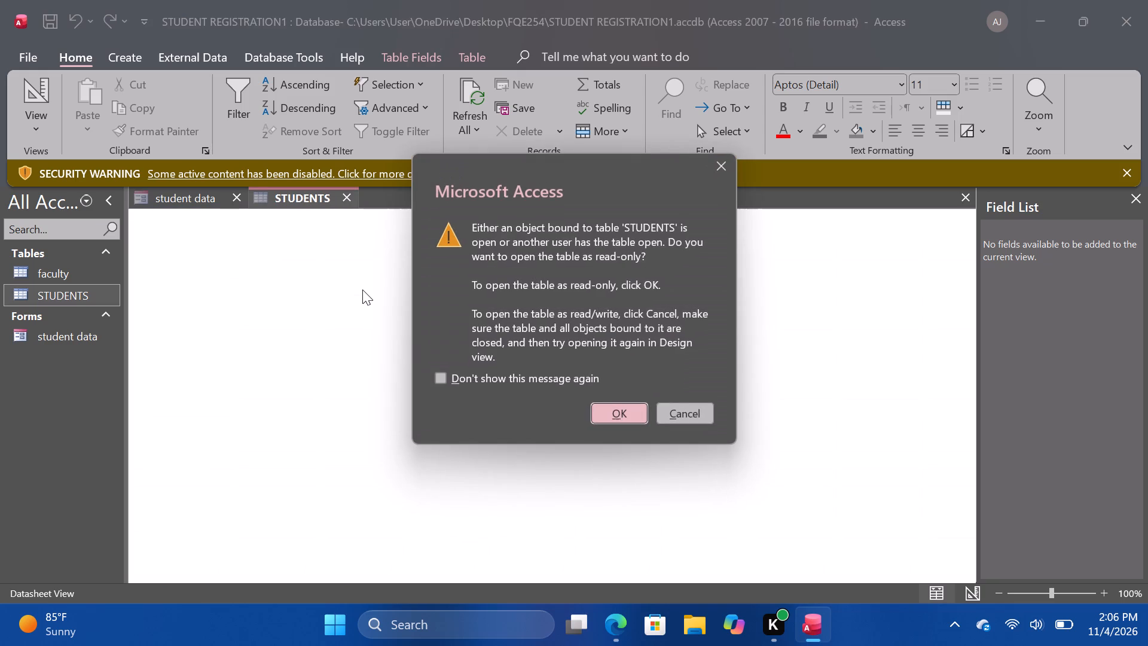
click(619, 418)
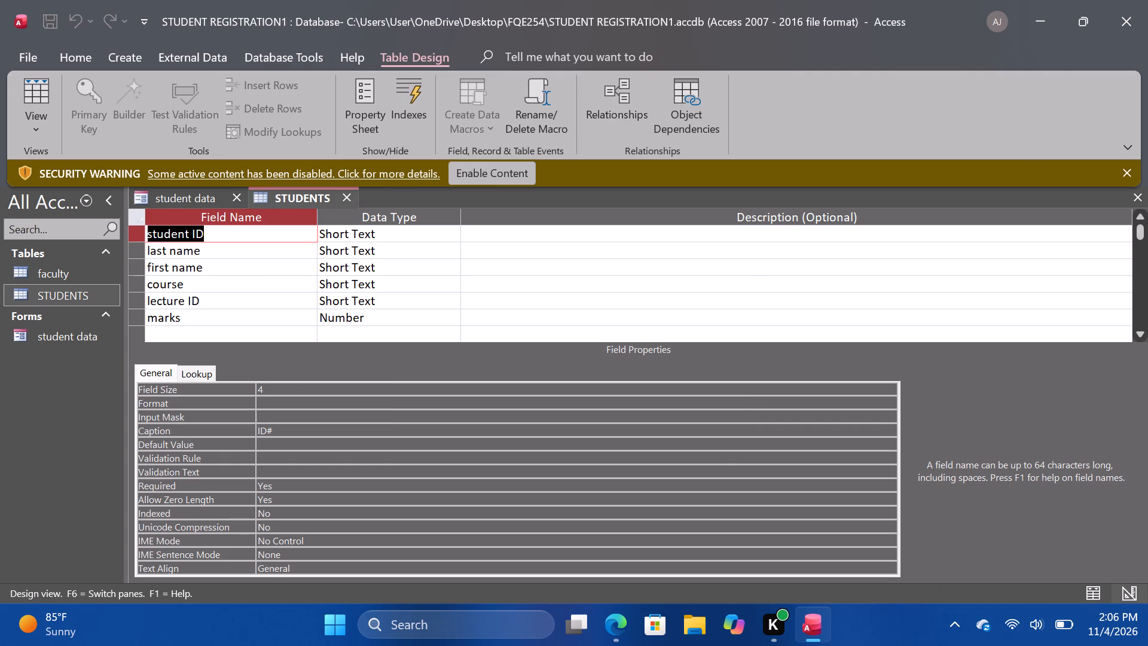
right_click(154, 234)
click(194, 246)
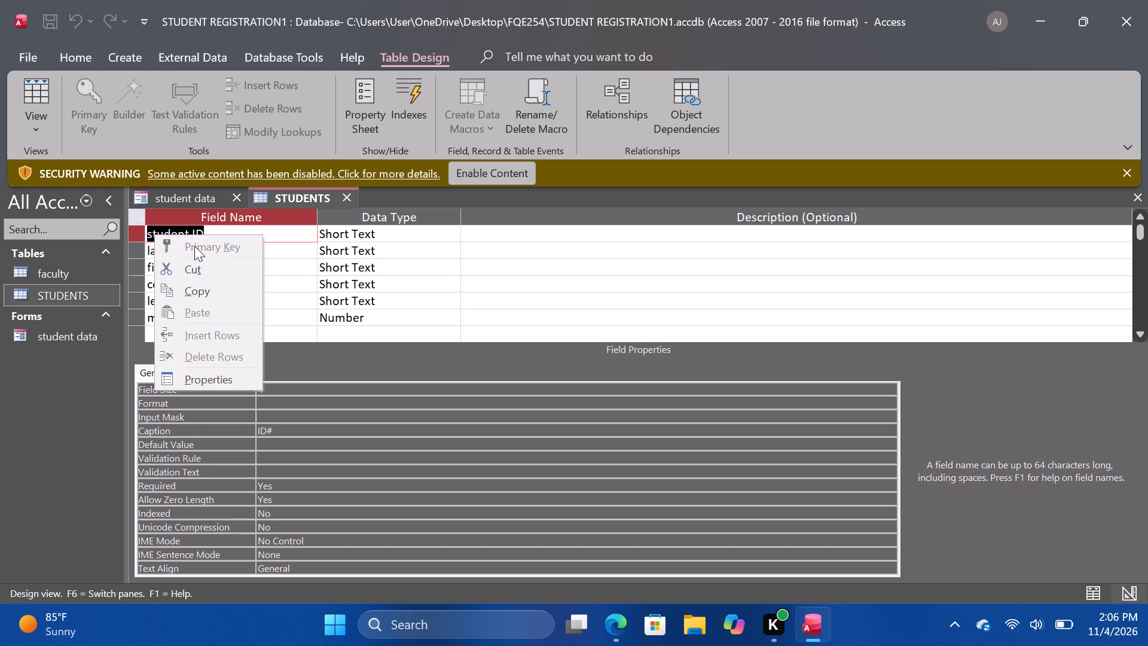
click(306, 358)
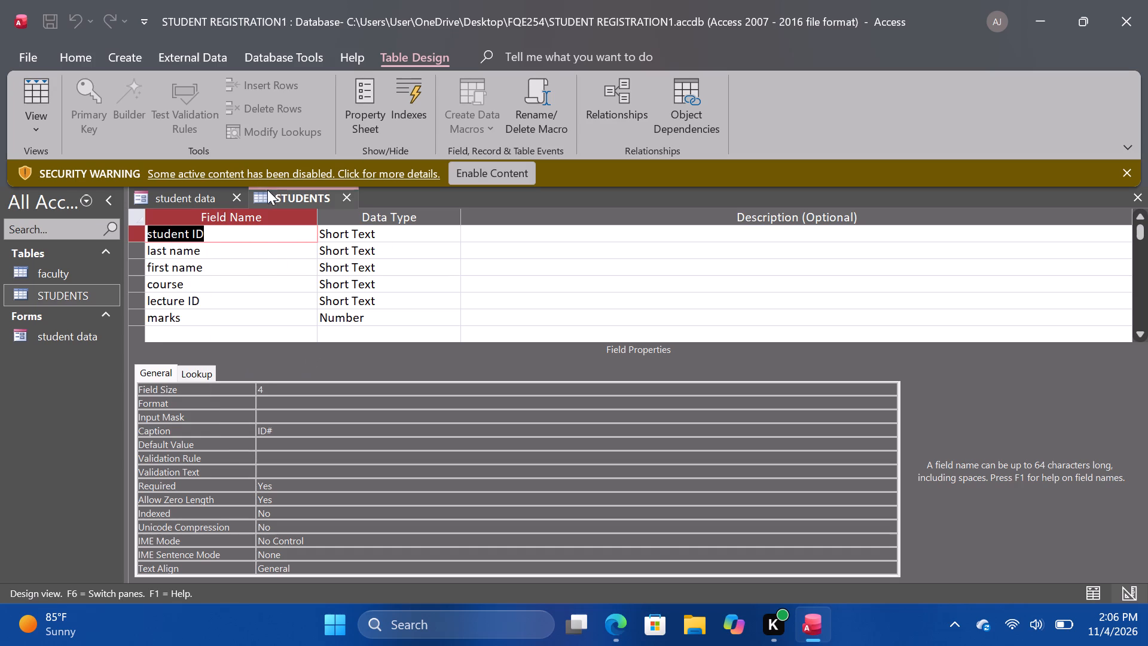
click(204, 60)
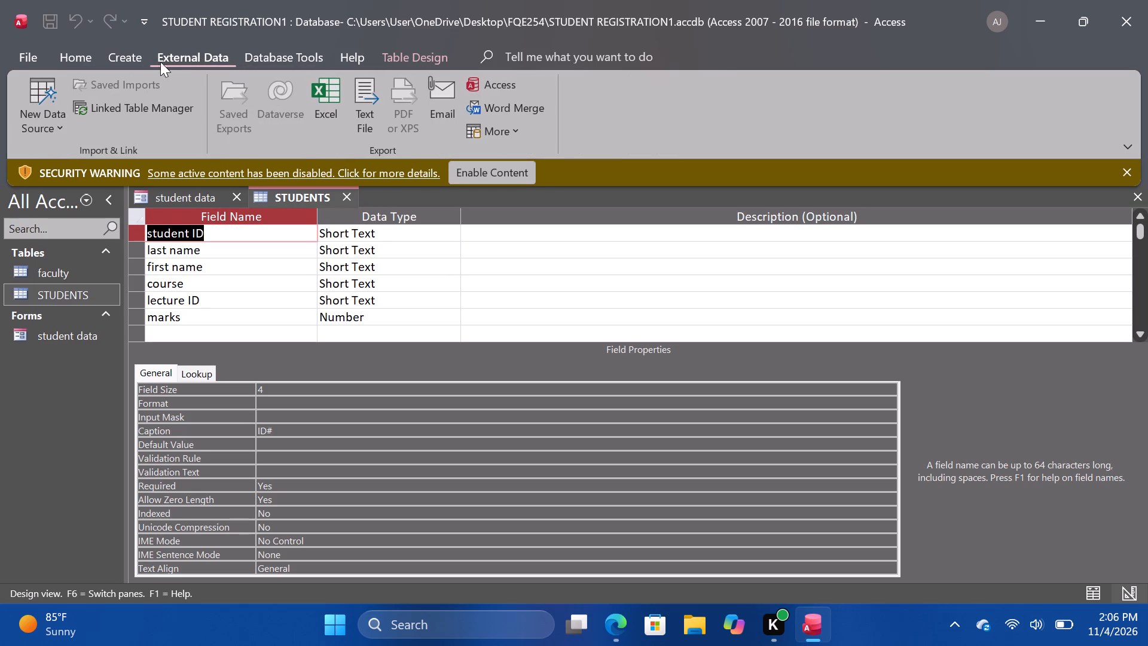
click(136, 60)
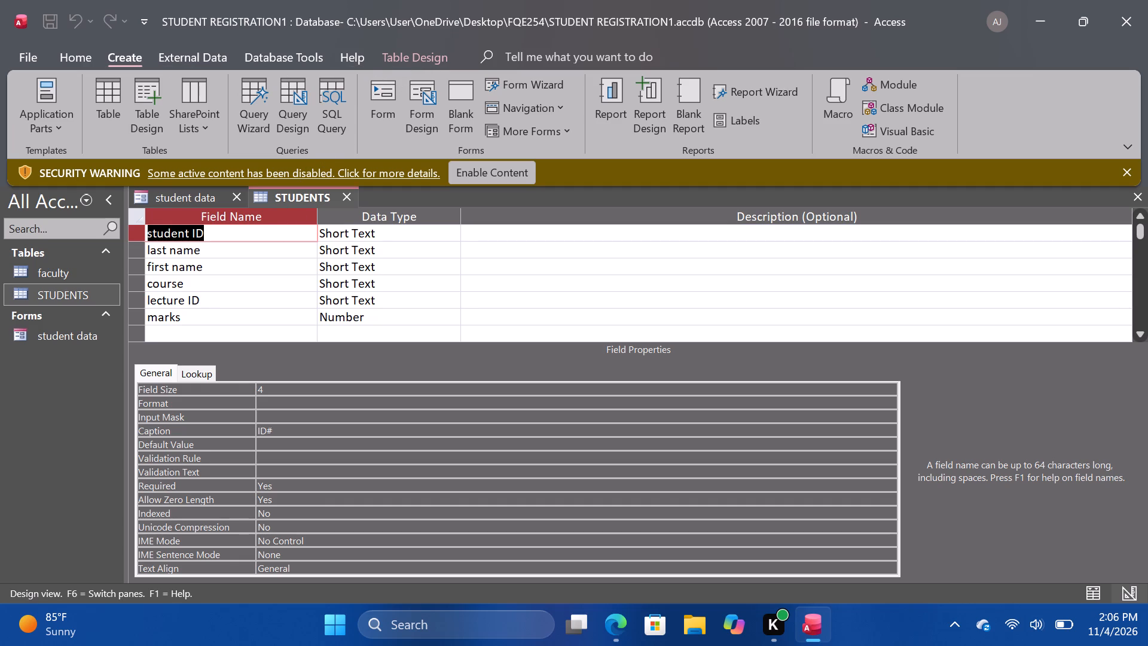
Return the STUDENTS table to Datasheet View.
double_click(84, 295)
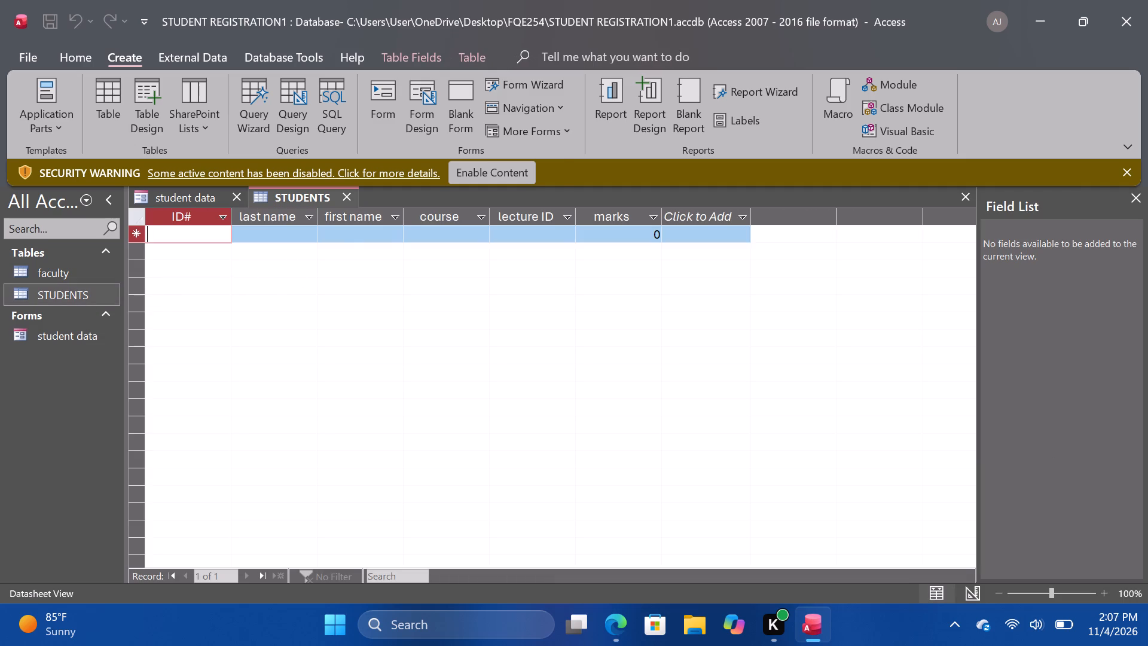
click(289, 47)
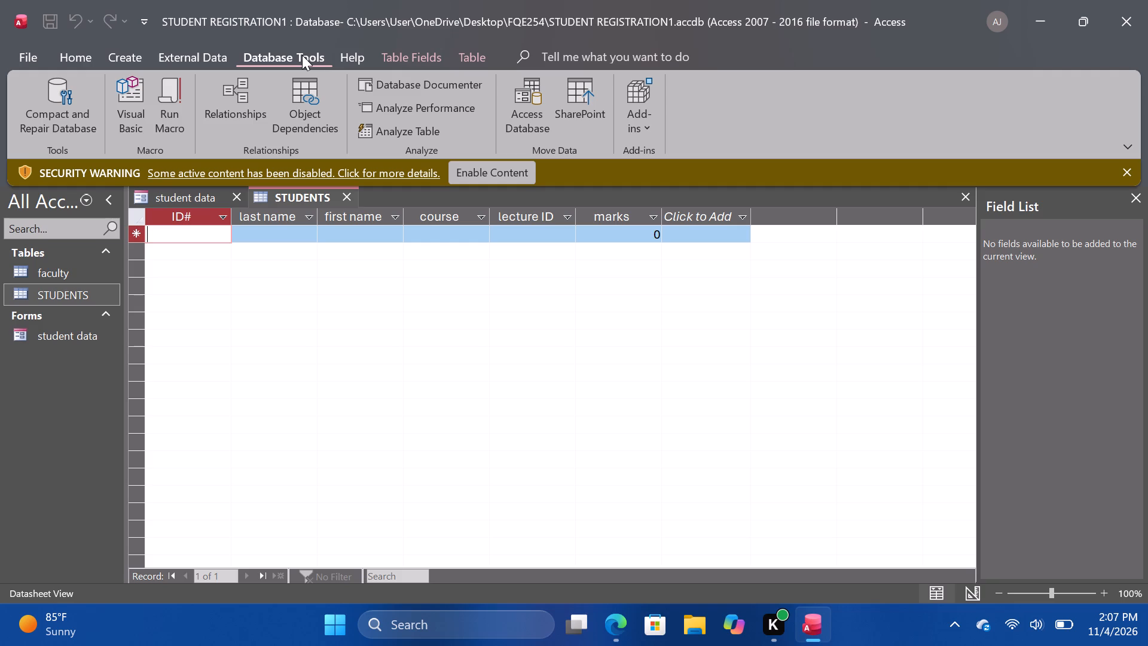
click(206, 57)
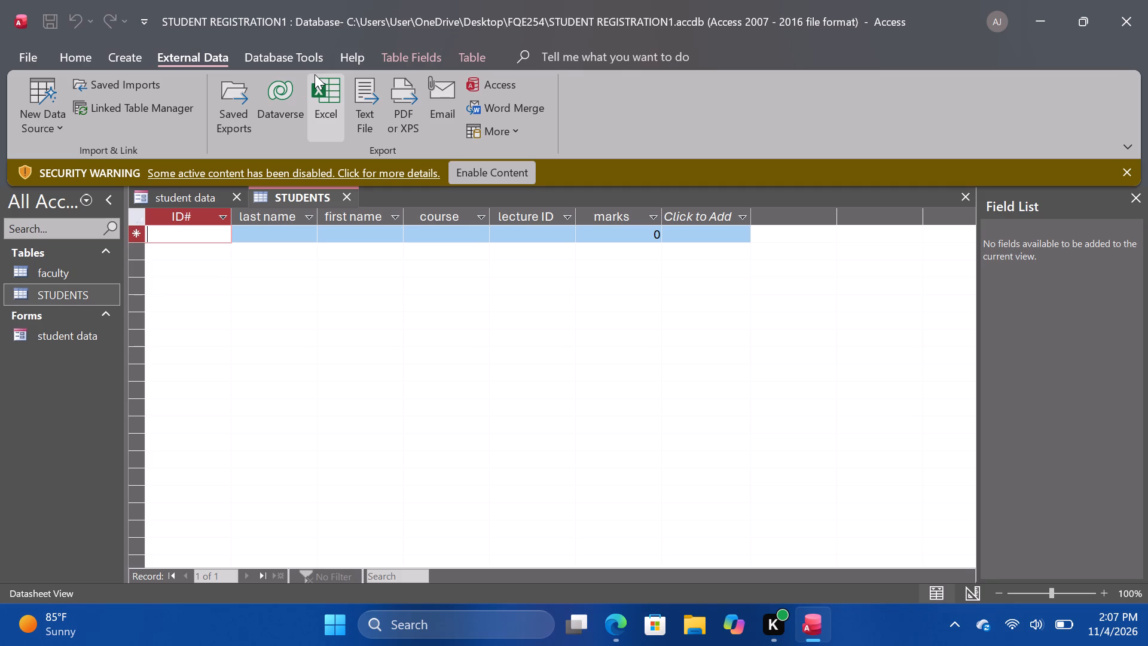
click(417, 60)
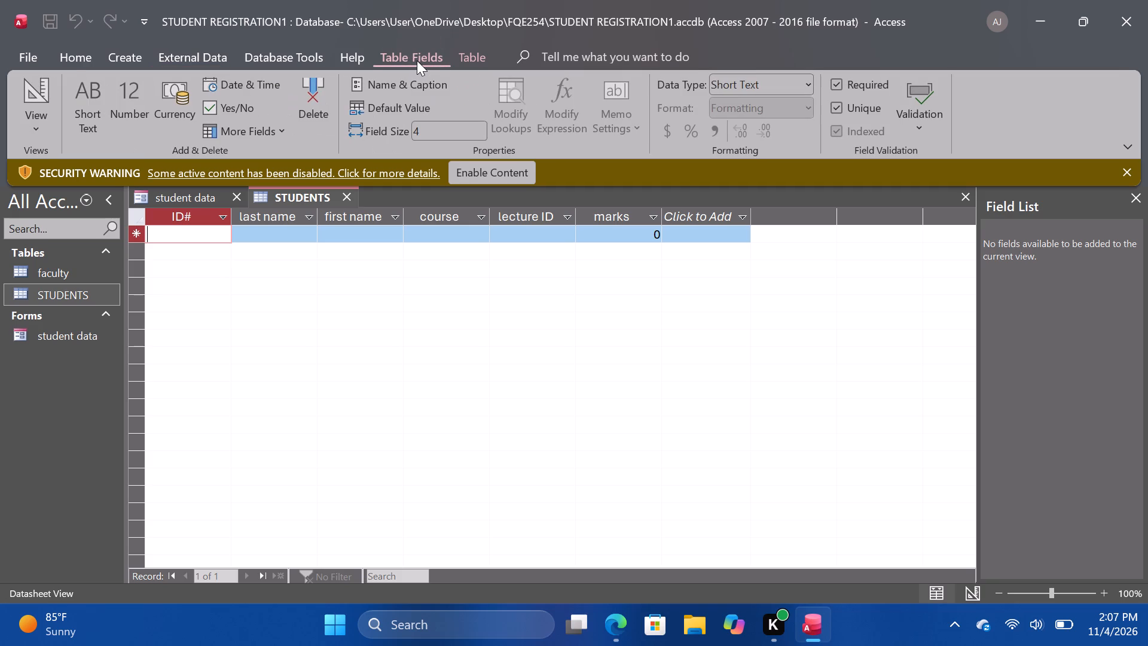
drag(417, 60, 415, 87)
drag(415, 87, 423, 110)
Check the name and caption properties of the ID# field in the STUDENTS table.
click(428, 81)
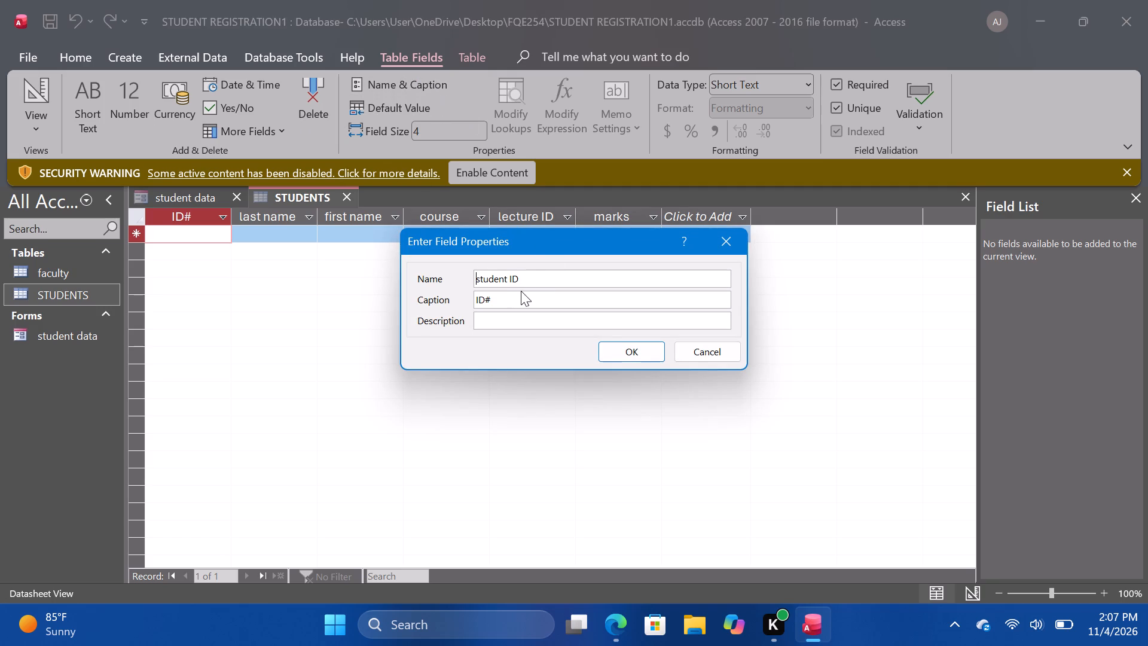
click(498, 301)
click(622, 352)
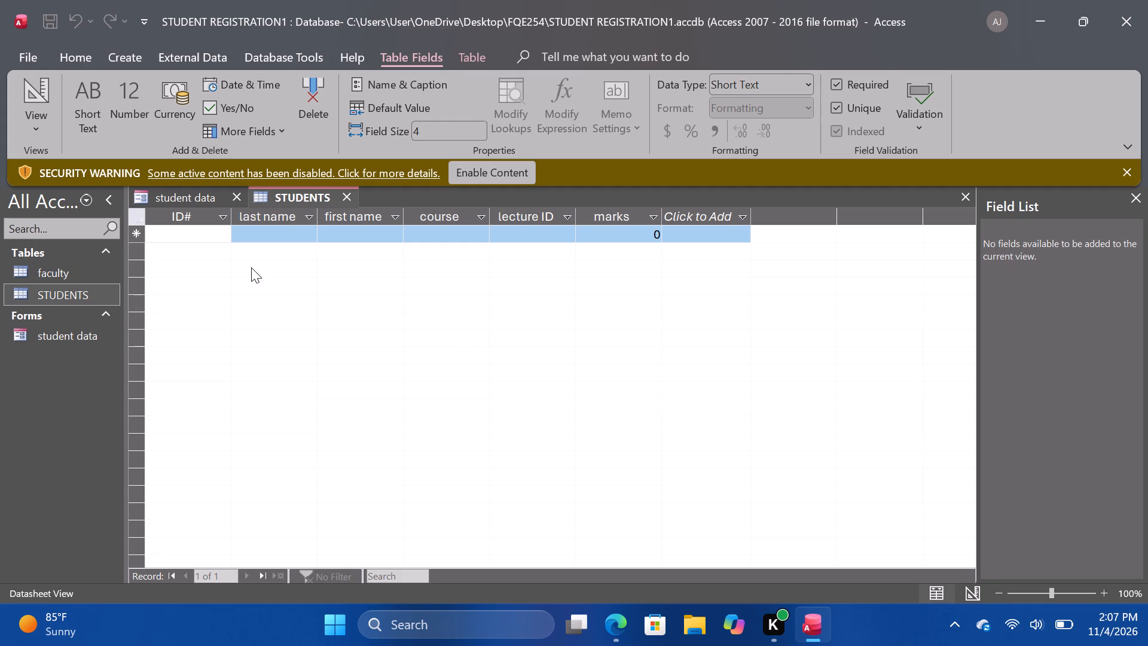
Enter the IDs 1111, 1122, 2244, 3344 and 4455 in the ID# column of the STUDENTS table, one per record.
click(196, 238)
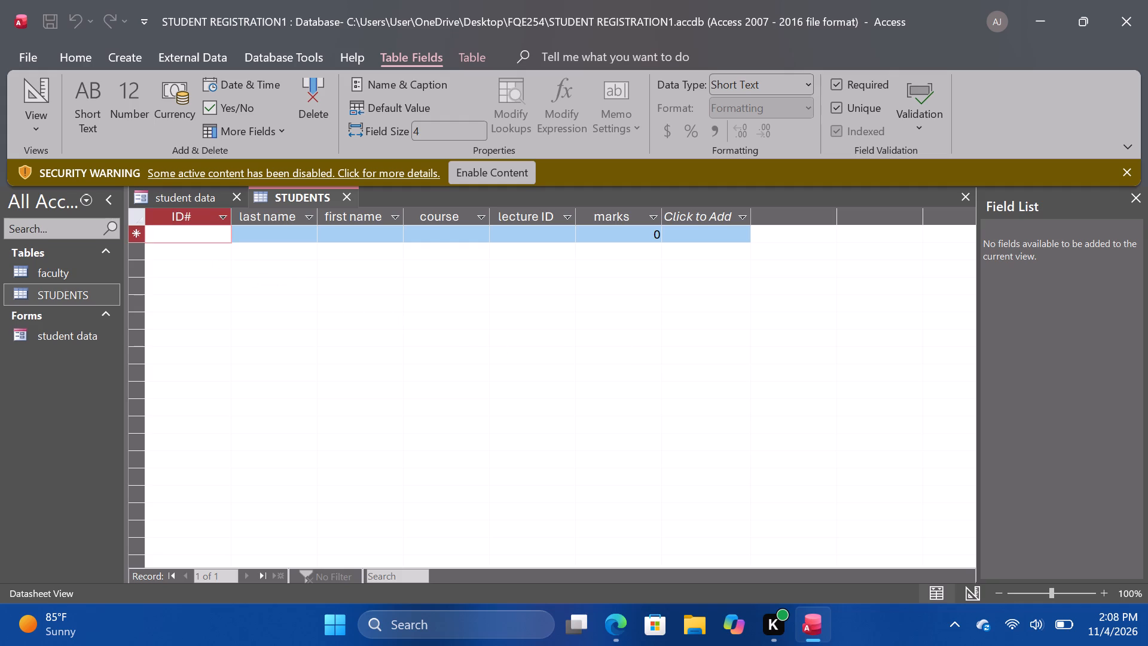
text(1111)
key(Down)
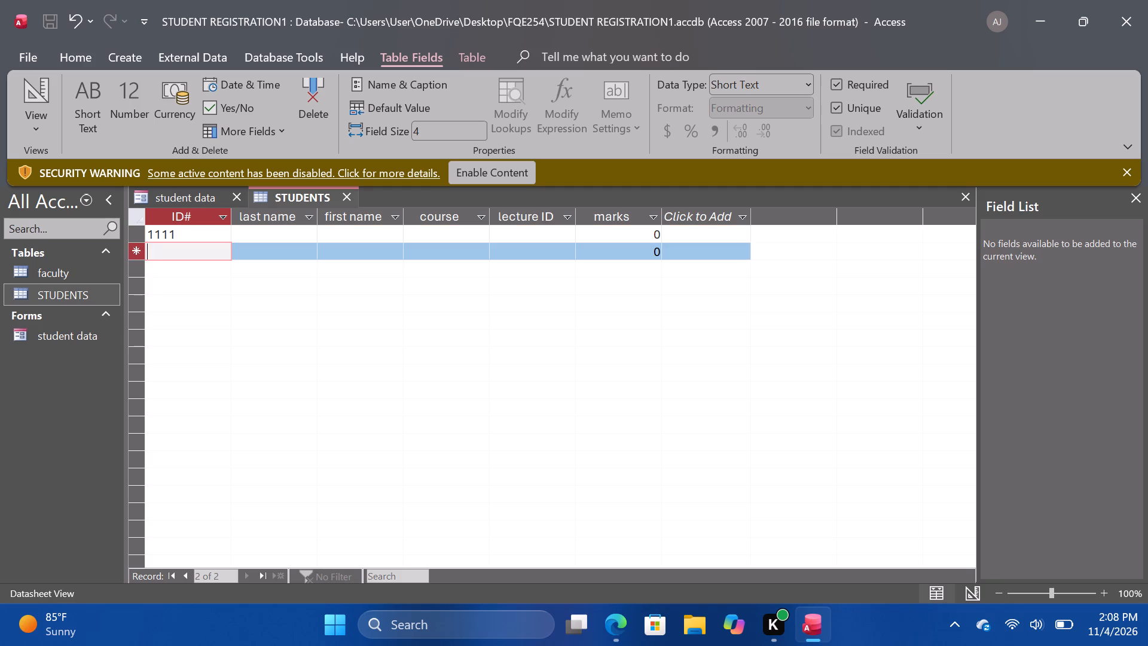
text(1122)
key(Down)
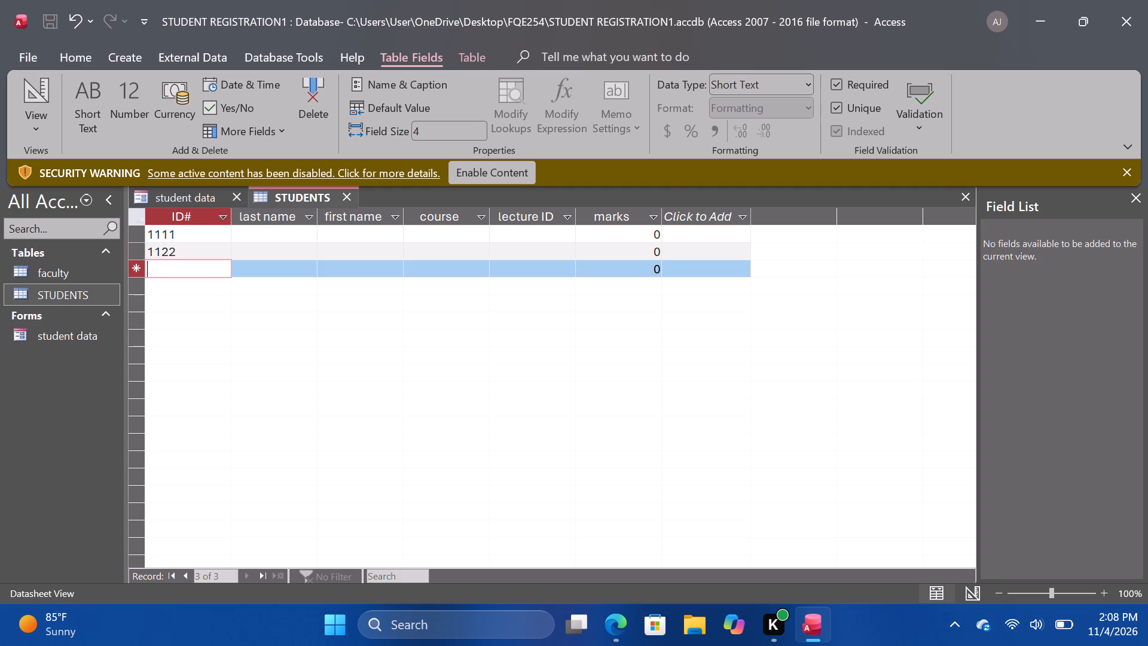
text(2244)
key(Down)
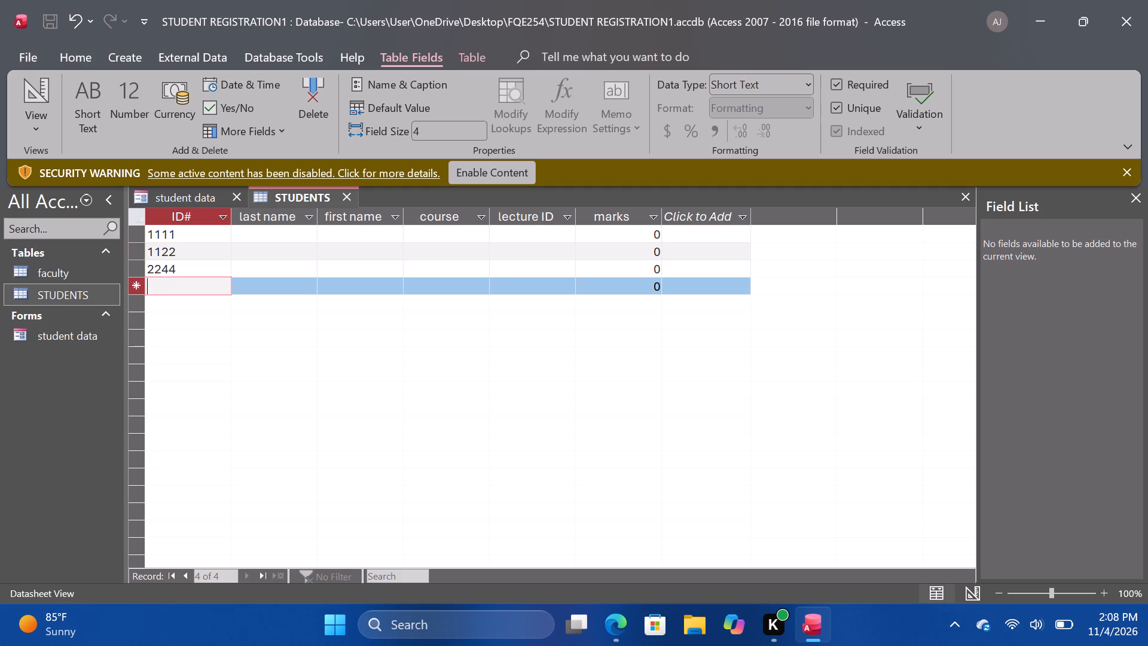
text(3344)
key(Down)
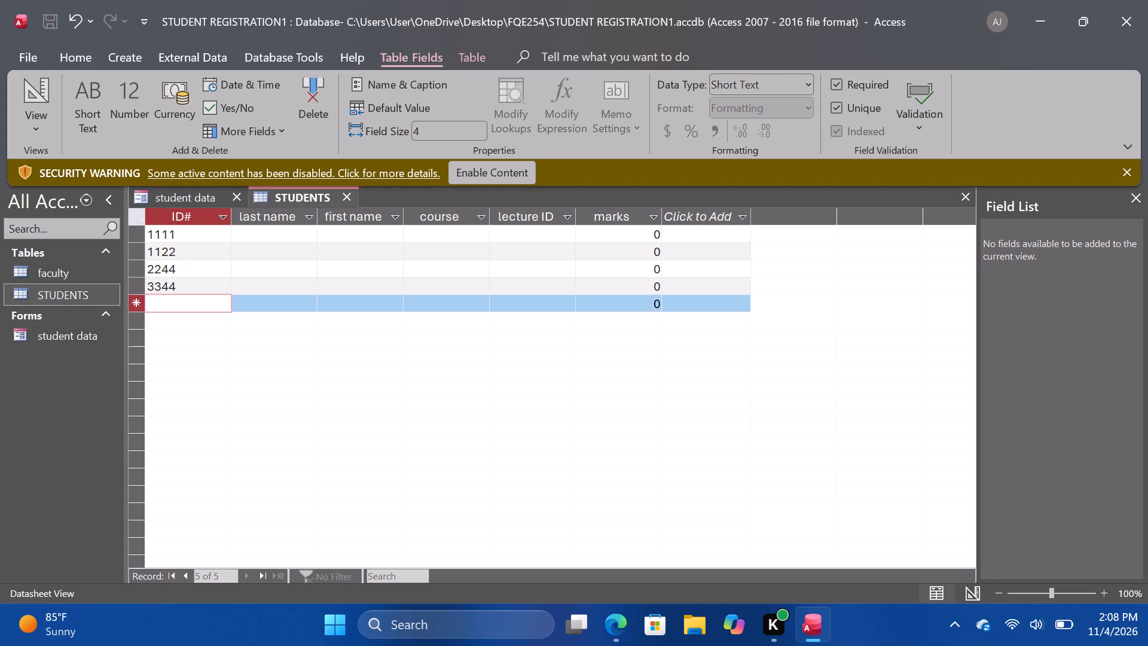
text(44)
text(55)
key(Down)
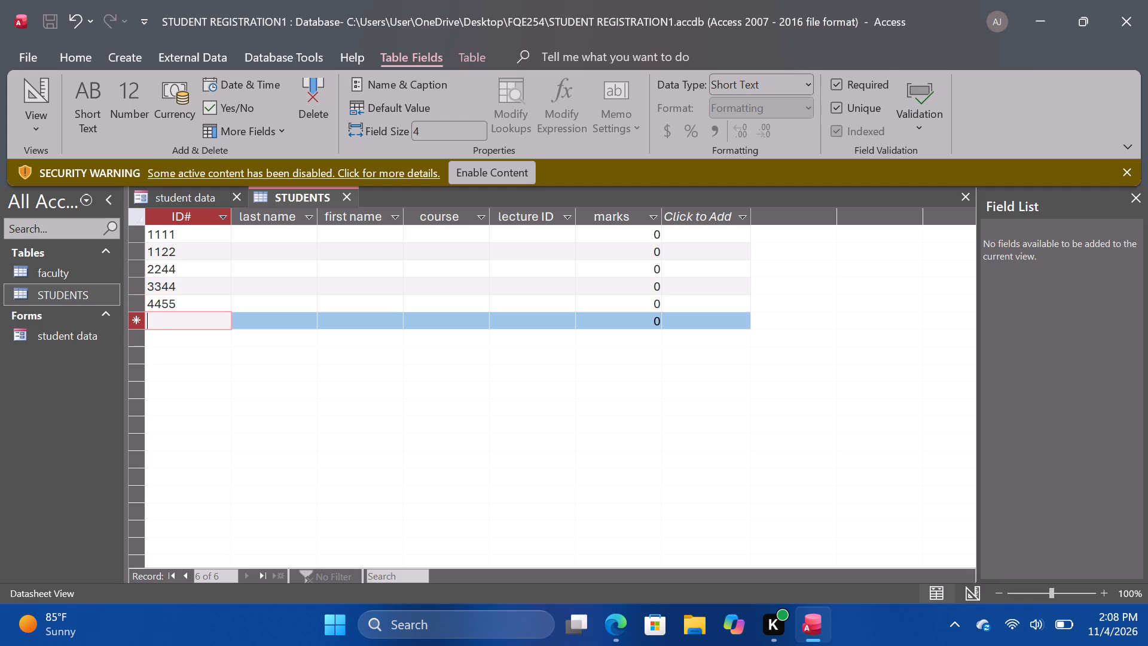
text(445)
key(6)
Fill the last name column of the six records in order with ouma, korir, hamud, gonda, waire and kemboi.
click(265, 237)
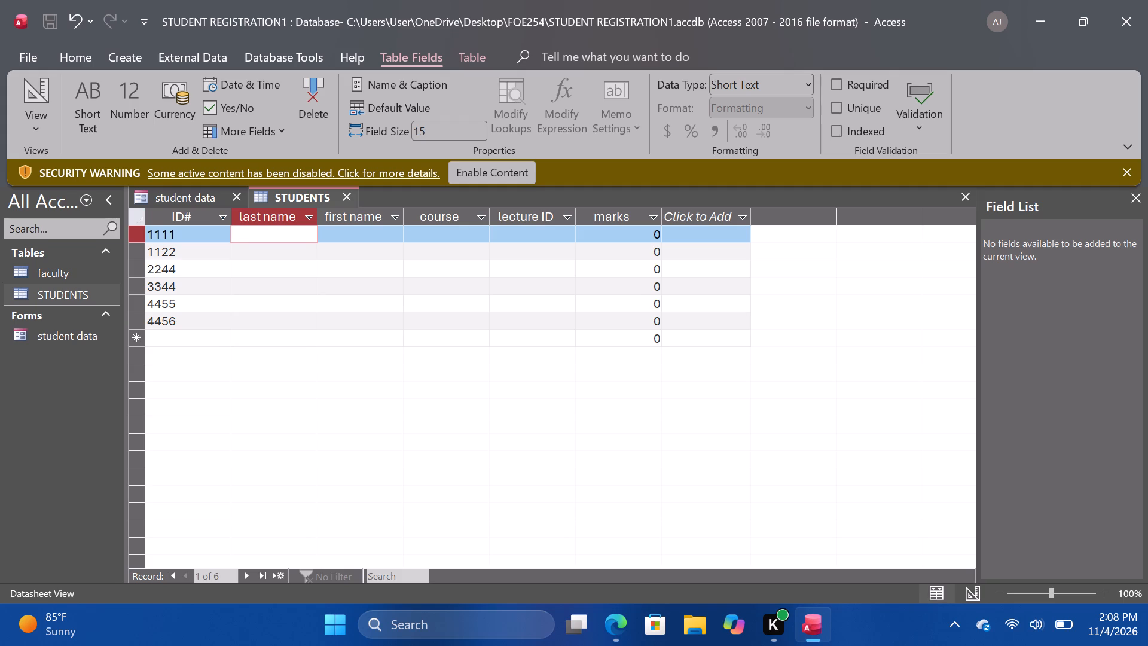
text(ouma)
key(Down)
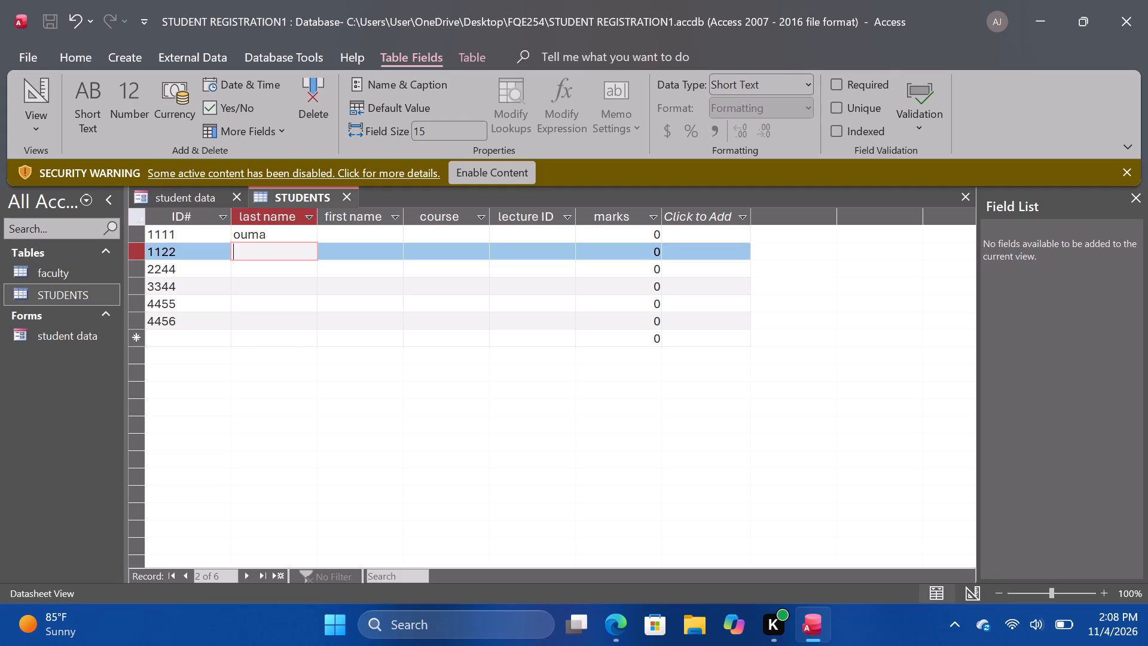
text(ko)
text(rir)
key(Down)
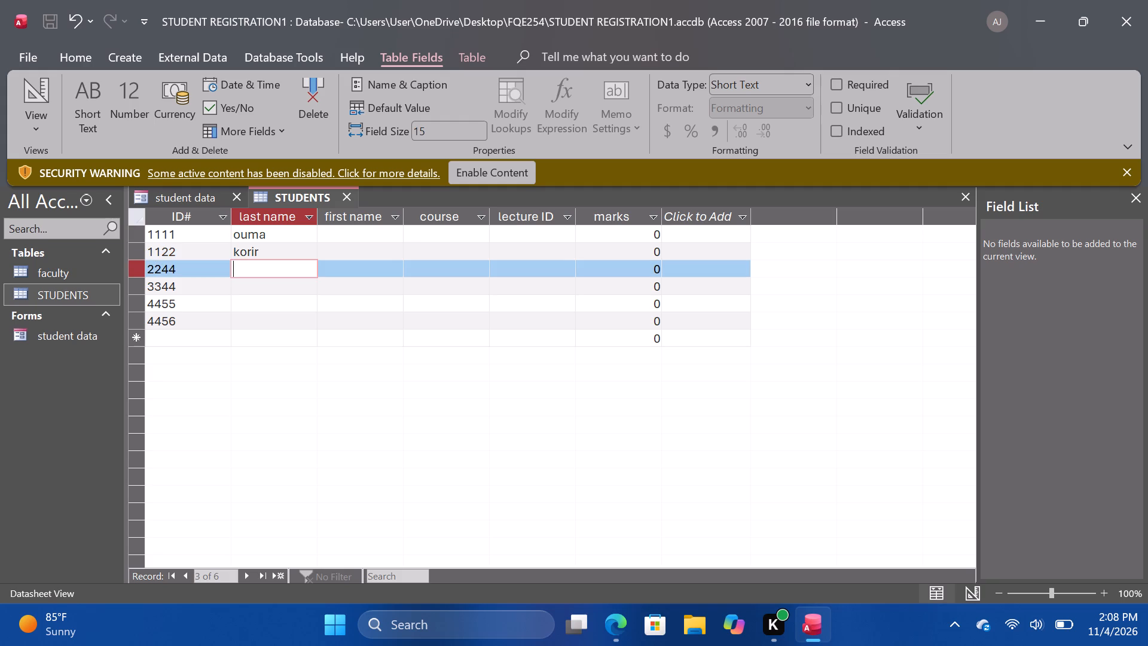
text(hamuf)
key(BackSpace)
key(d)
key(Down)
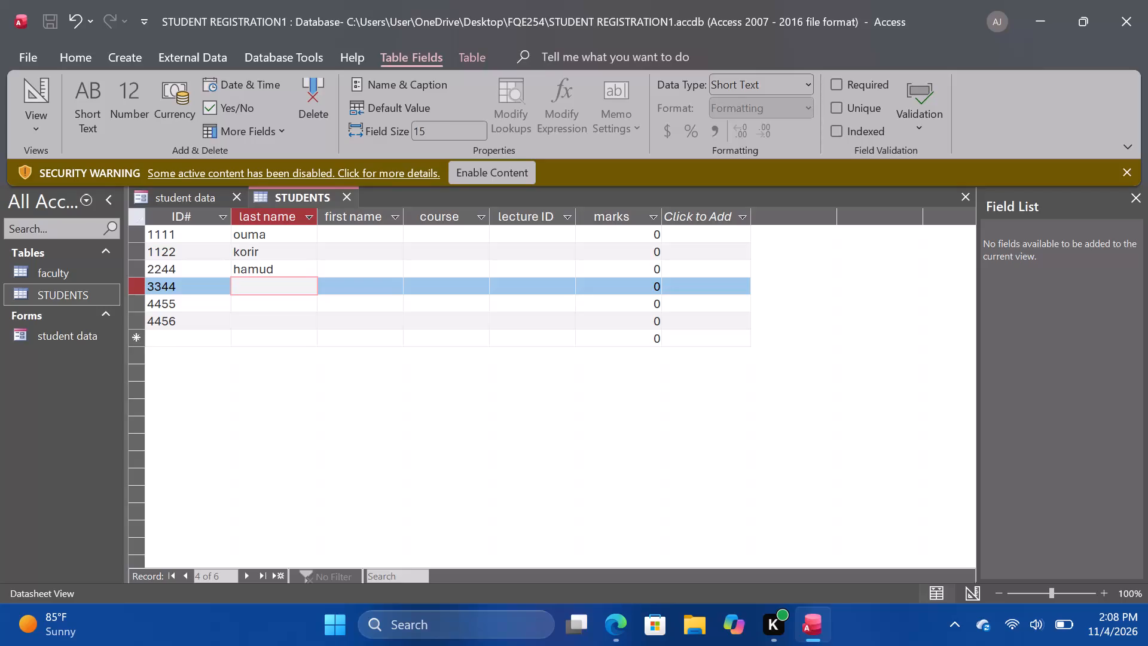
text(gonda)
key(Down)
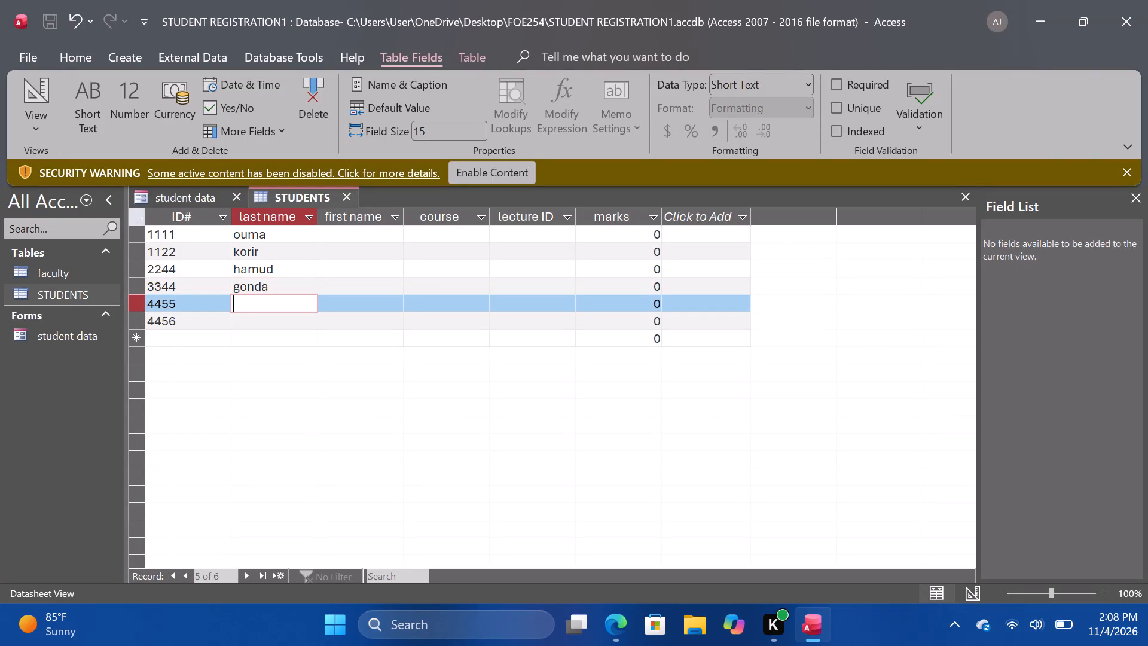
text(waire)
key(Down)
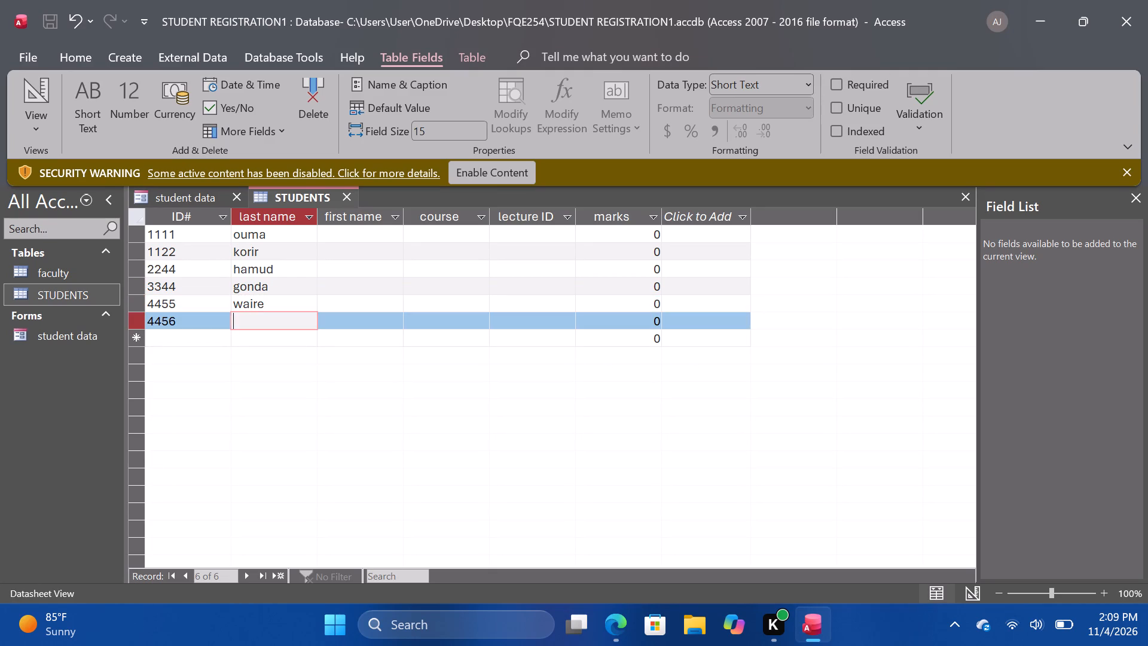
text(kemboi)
Enter the first names juliet, tom and rop in the first three records of the STUDENTS table.
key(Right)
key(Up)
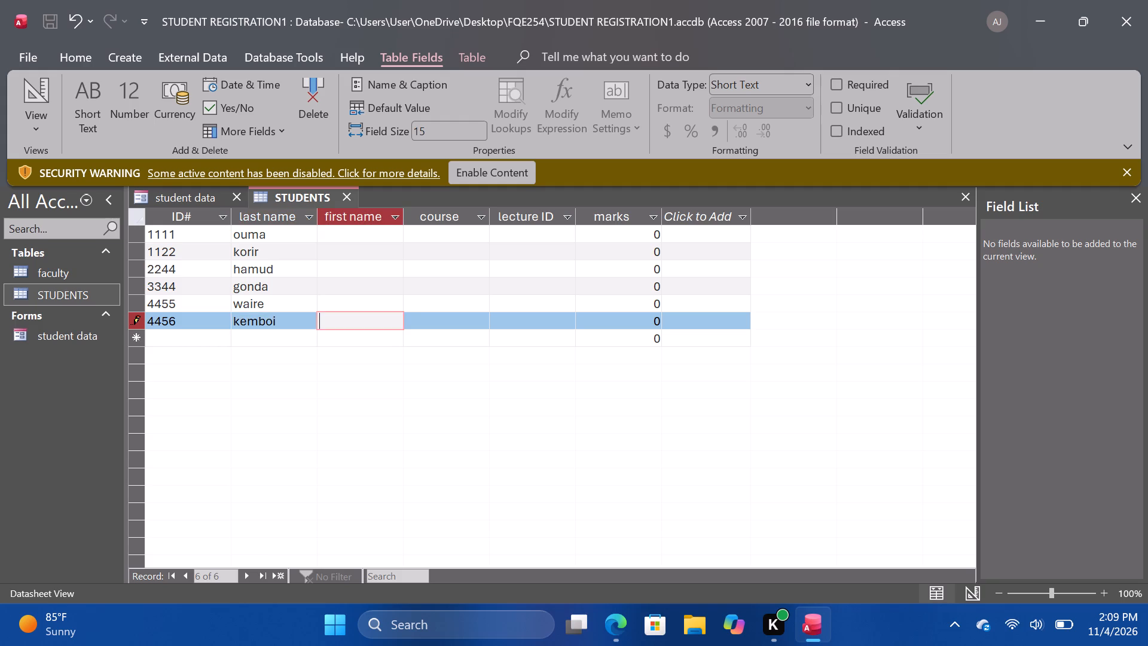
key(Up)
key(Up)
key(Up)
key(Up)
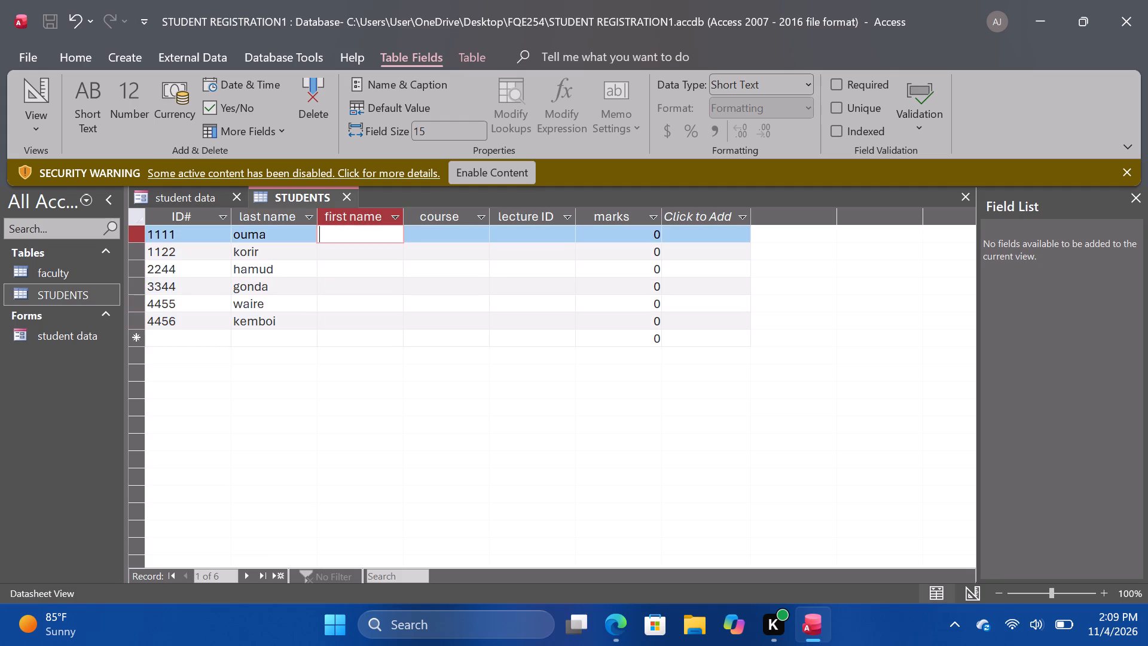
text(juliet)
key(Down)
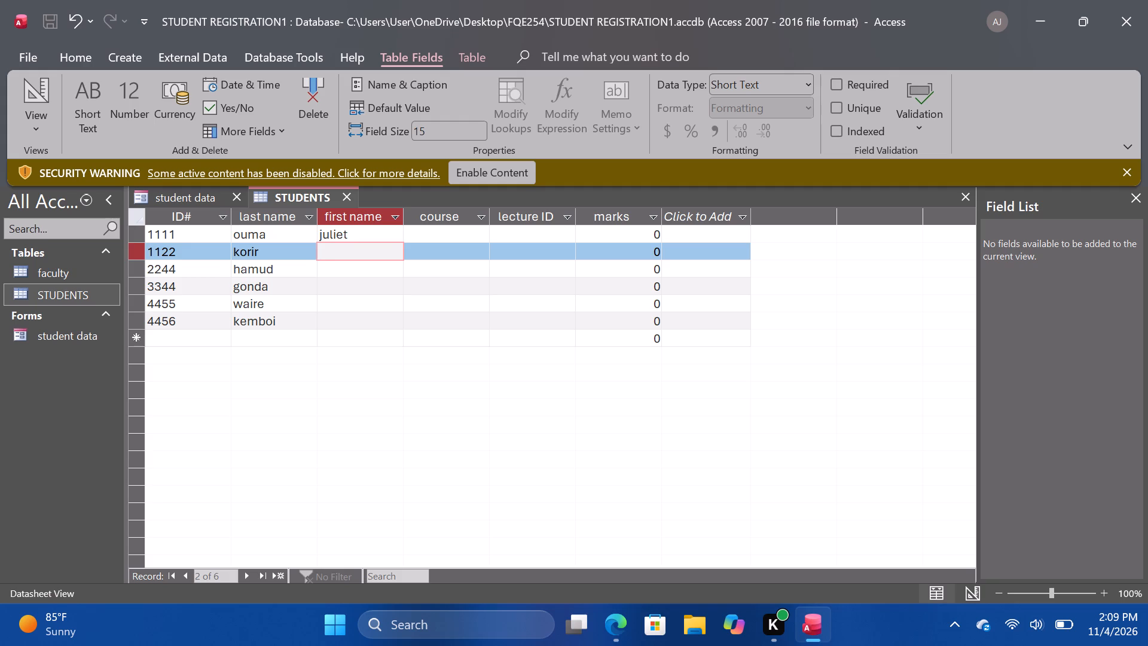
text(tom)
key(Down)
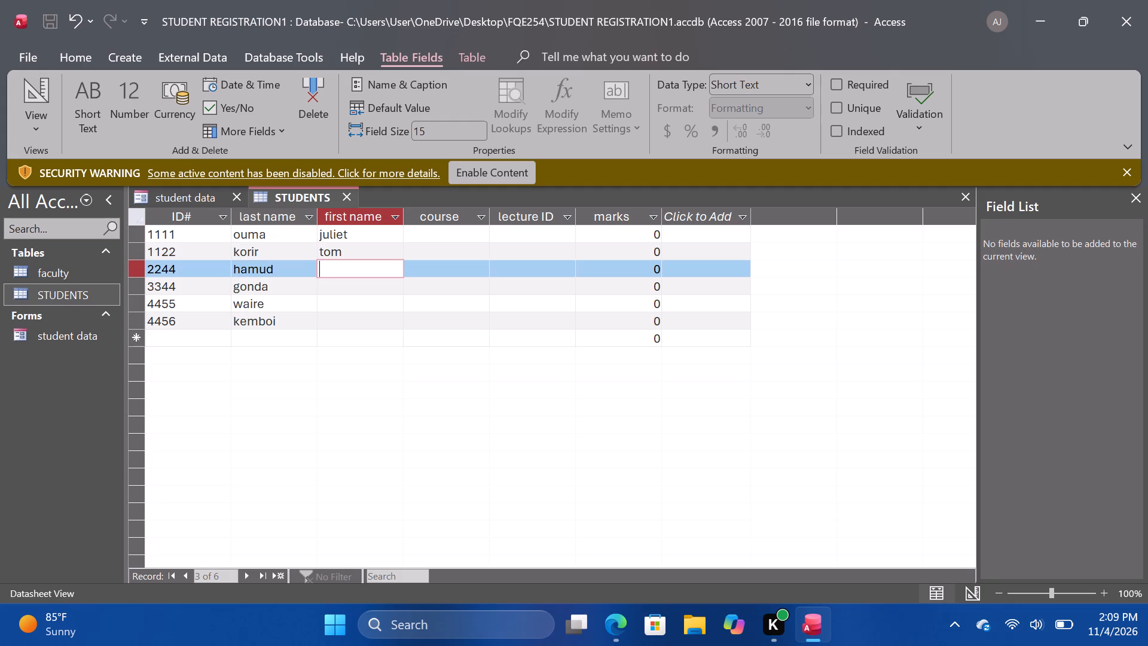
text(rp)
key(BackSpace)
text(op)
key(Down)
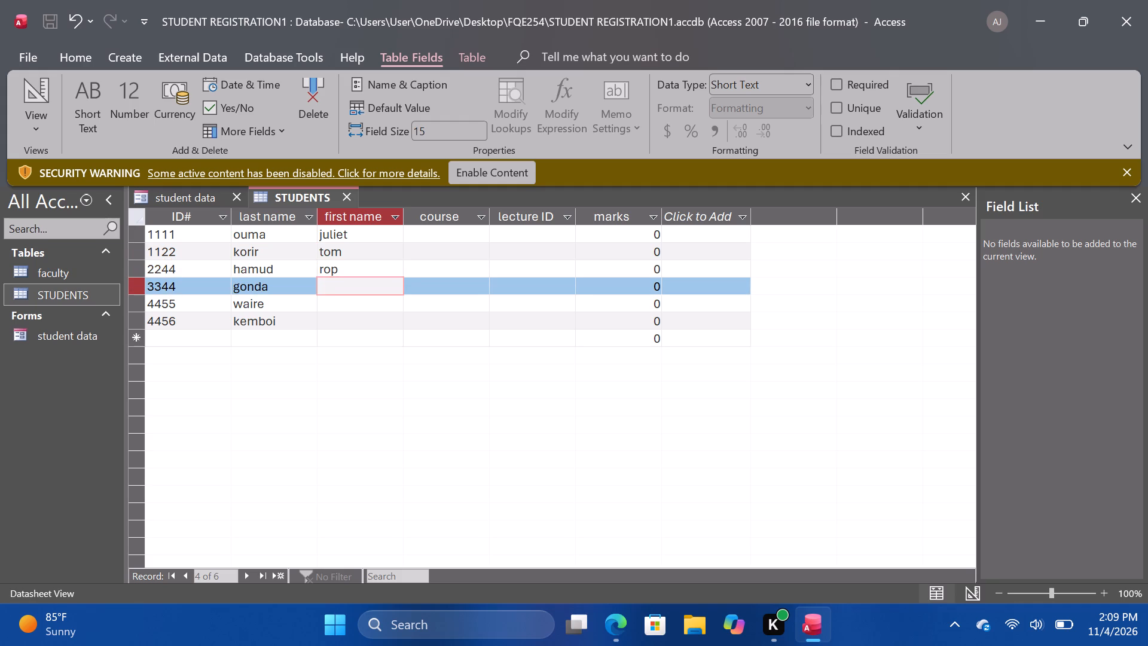
Enter the first names larry, tony and clarkson in the last three records of the STUDENTS table.
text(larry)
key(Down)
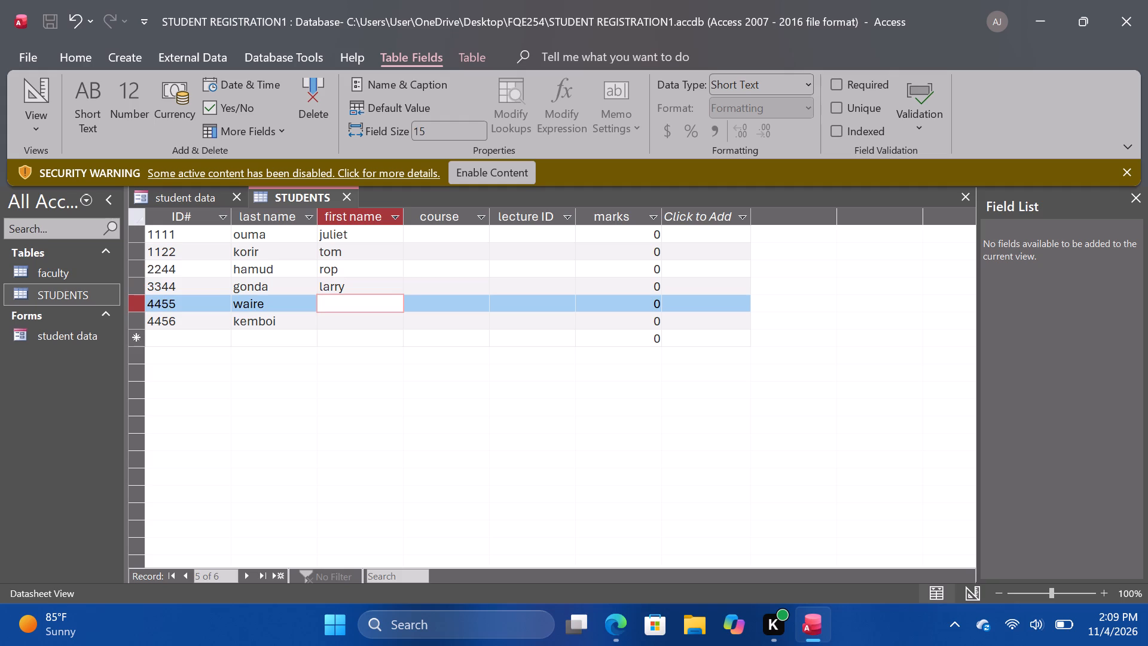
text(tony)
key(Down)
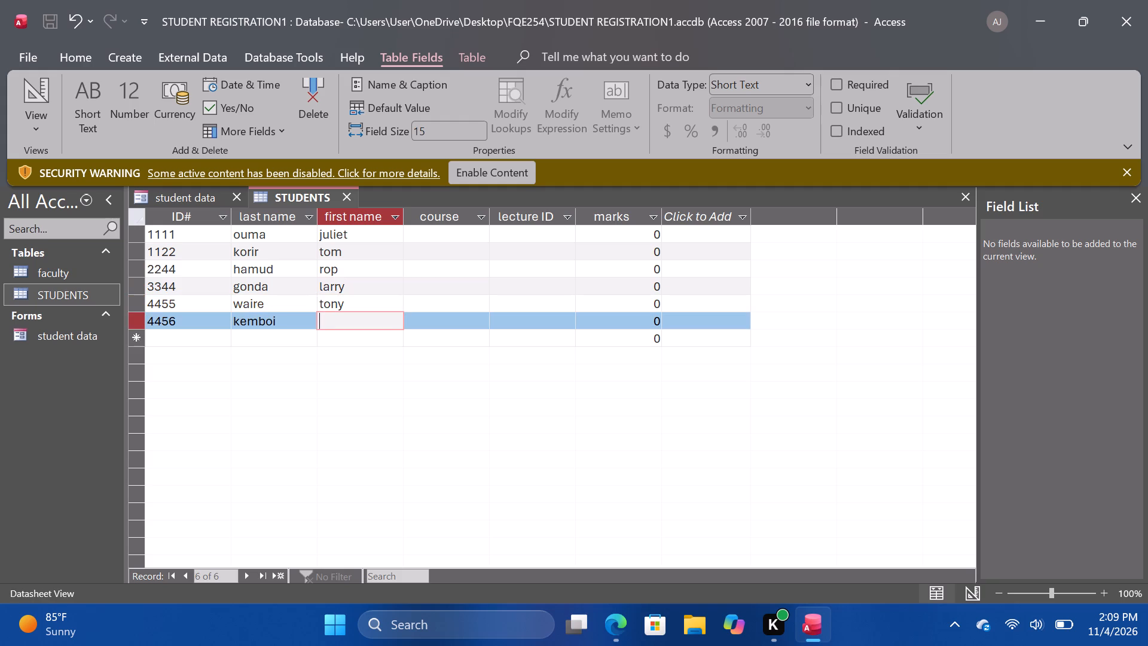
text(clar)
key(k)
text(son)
Enter the courses HRI, Laboratory and HRI in the course column for the first three student records.
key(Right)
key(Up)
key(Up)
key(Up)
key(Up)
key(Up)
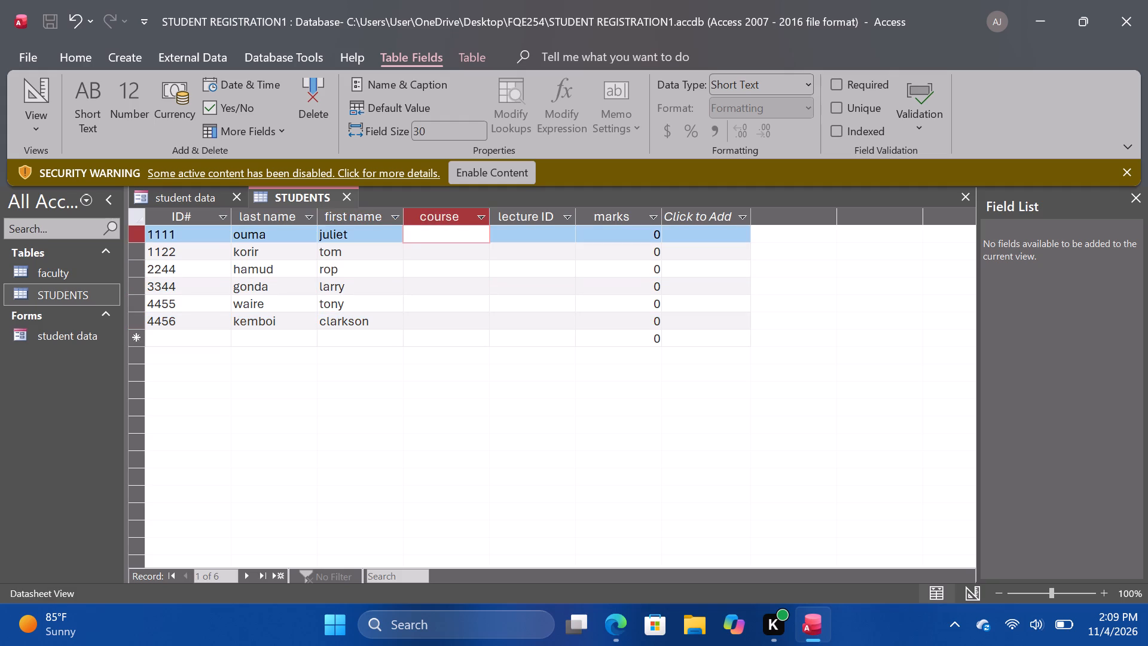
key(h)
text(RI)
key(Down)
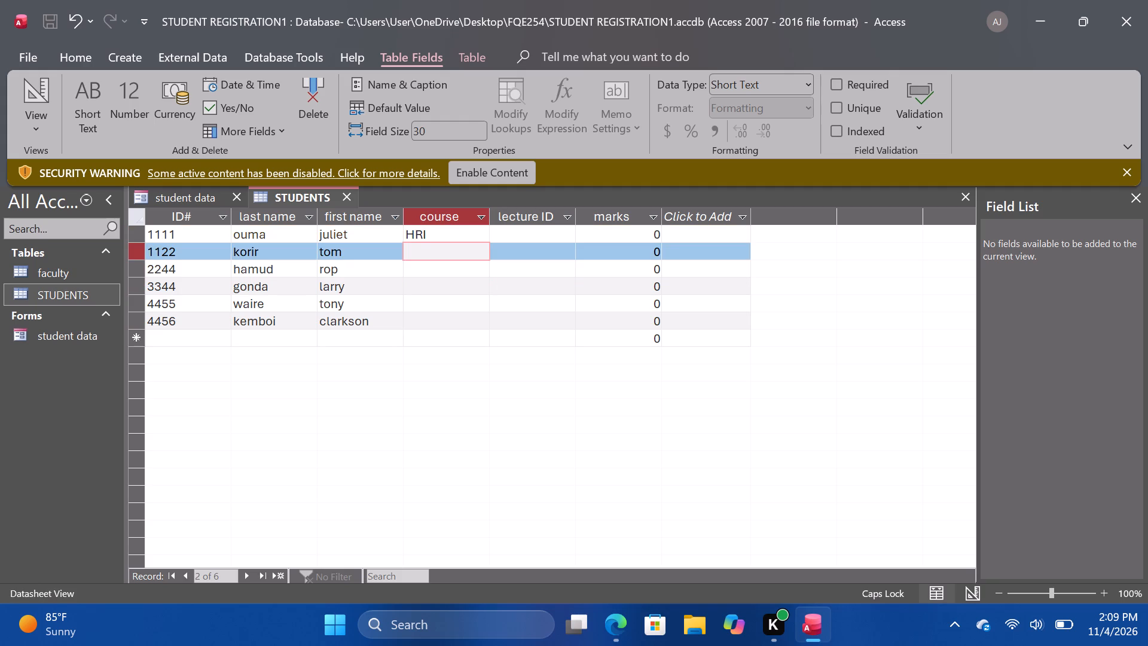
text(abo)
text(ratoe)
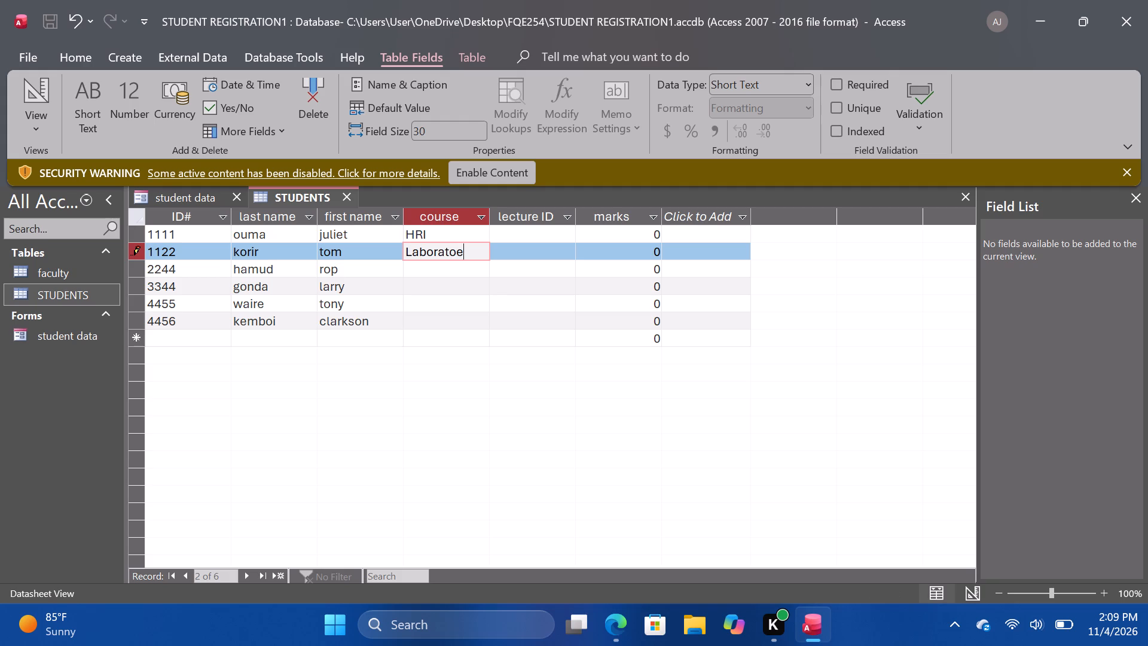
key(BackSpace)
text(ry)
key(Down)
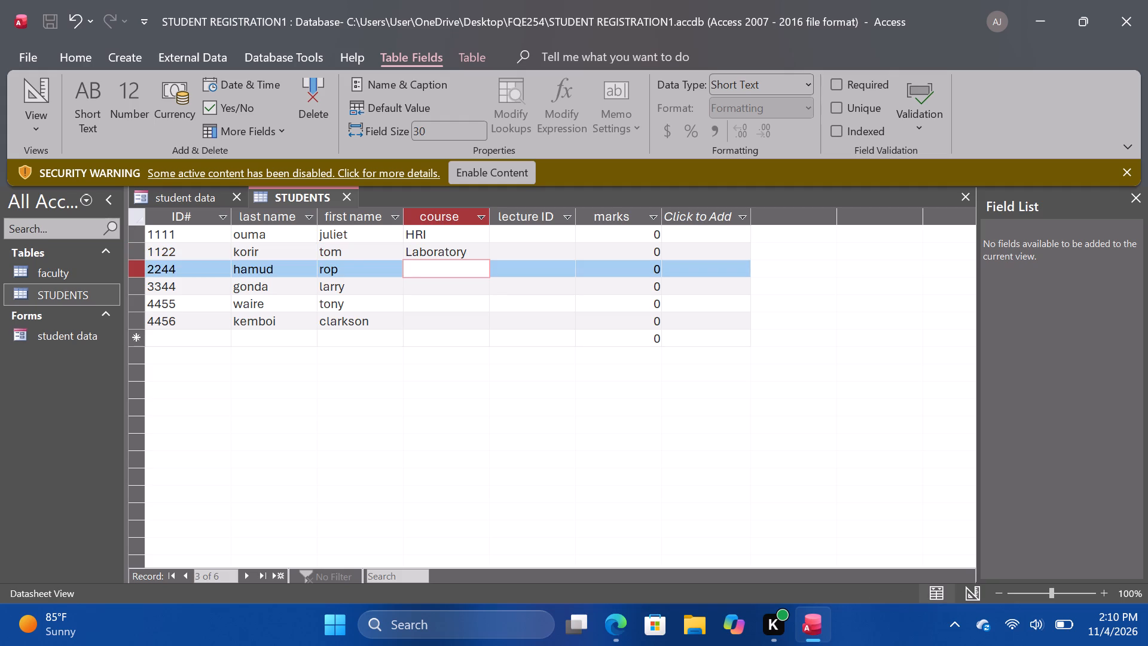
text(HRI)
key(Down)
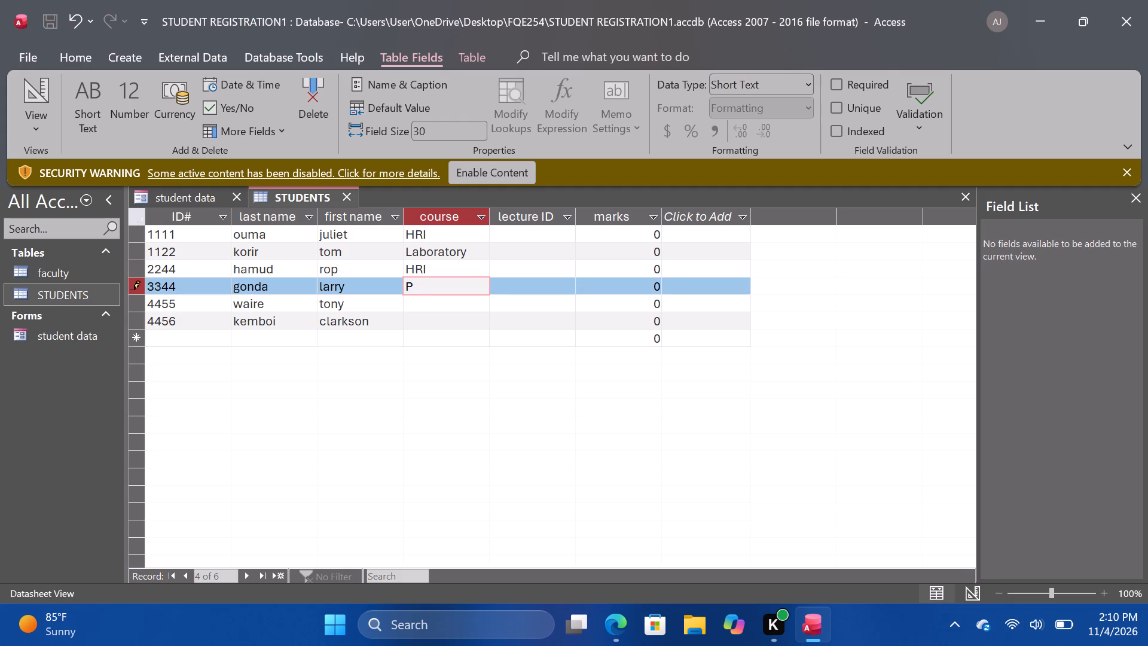
Enter the courses Physiotherapy, COHO and Othorpaedic in the course column for the last three student records.
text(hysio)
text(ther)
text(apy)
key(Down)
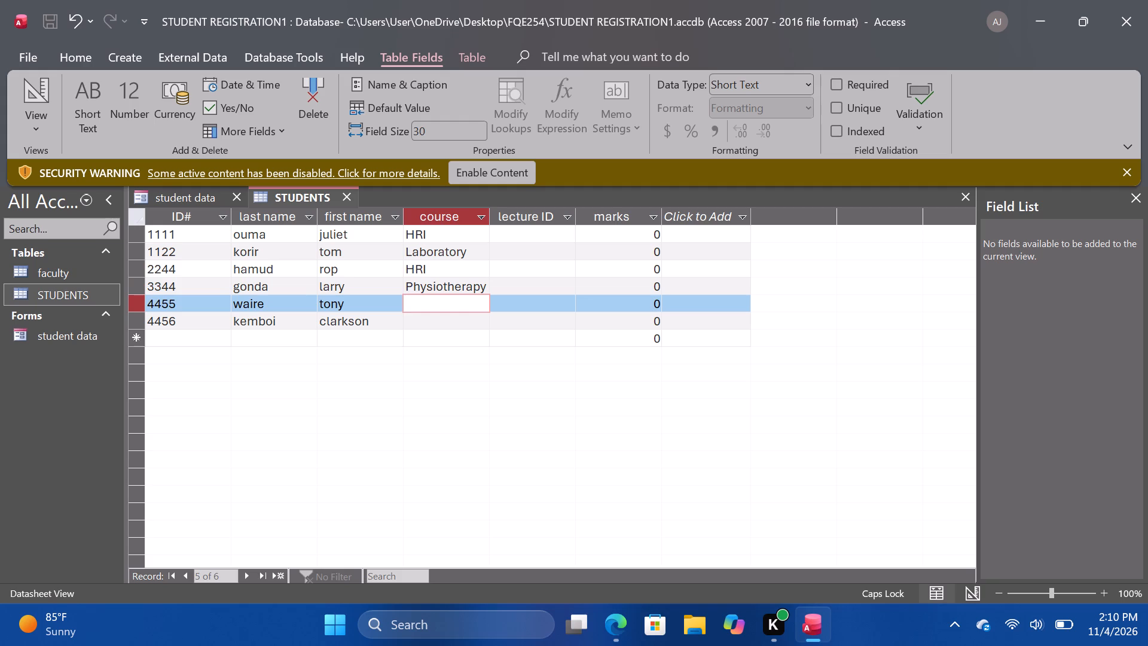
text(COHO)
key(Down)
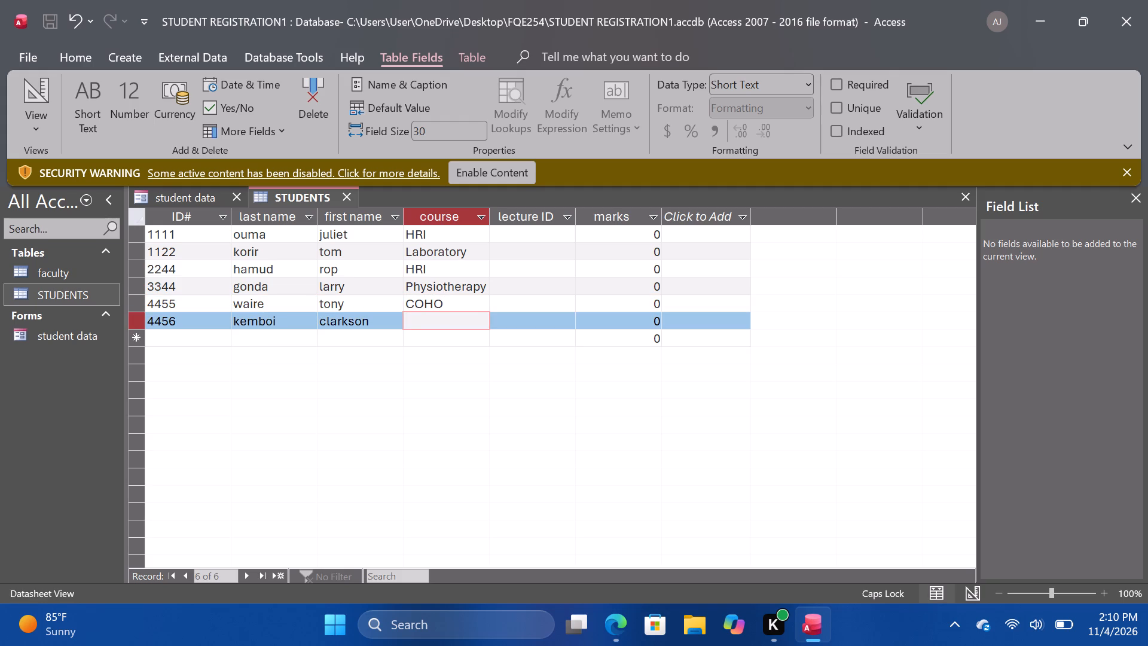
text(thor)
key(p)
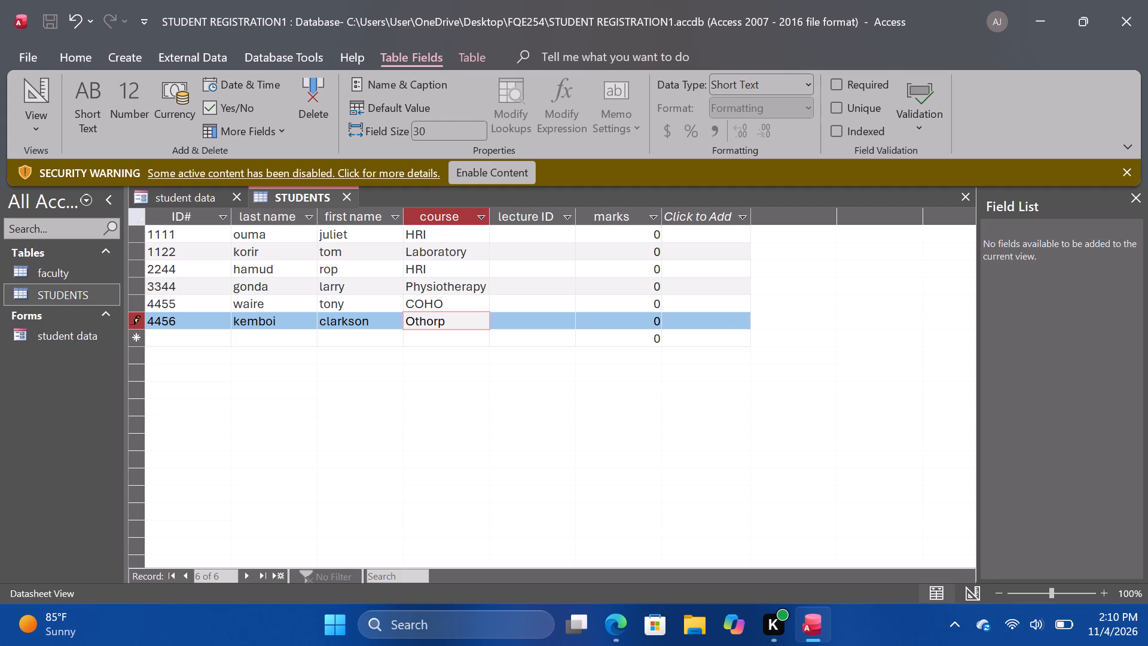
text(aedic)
Enter the lecture IDs 2222, 3333 and 4444 for the first three student records.
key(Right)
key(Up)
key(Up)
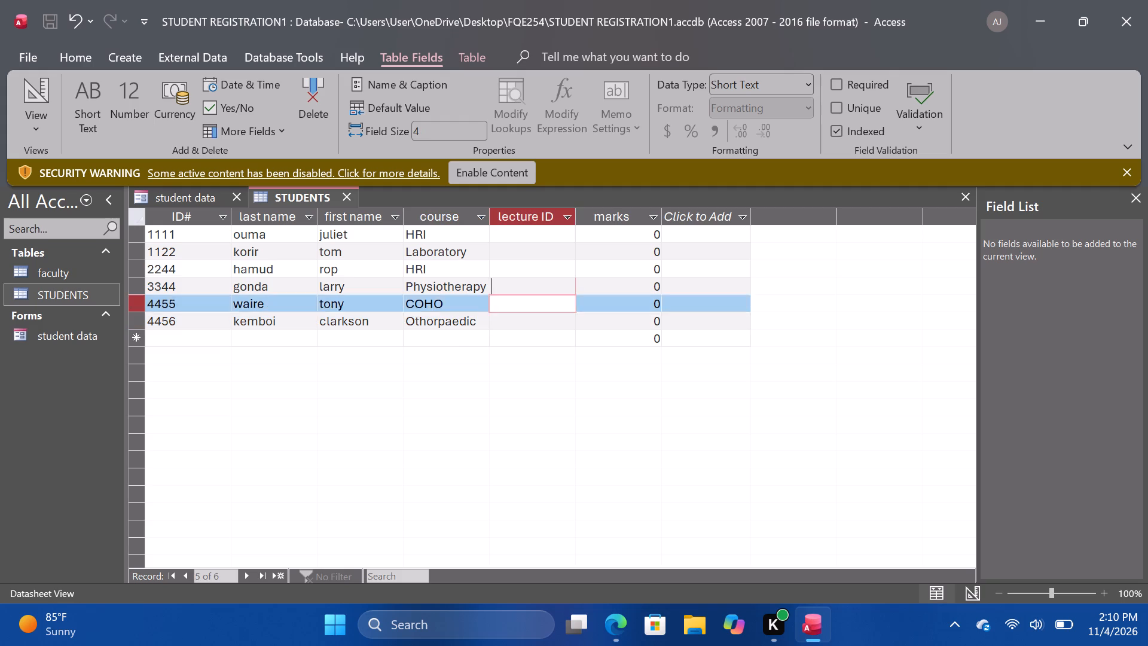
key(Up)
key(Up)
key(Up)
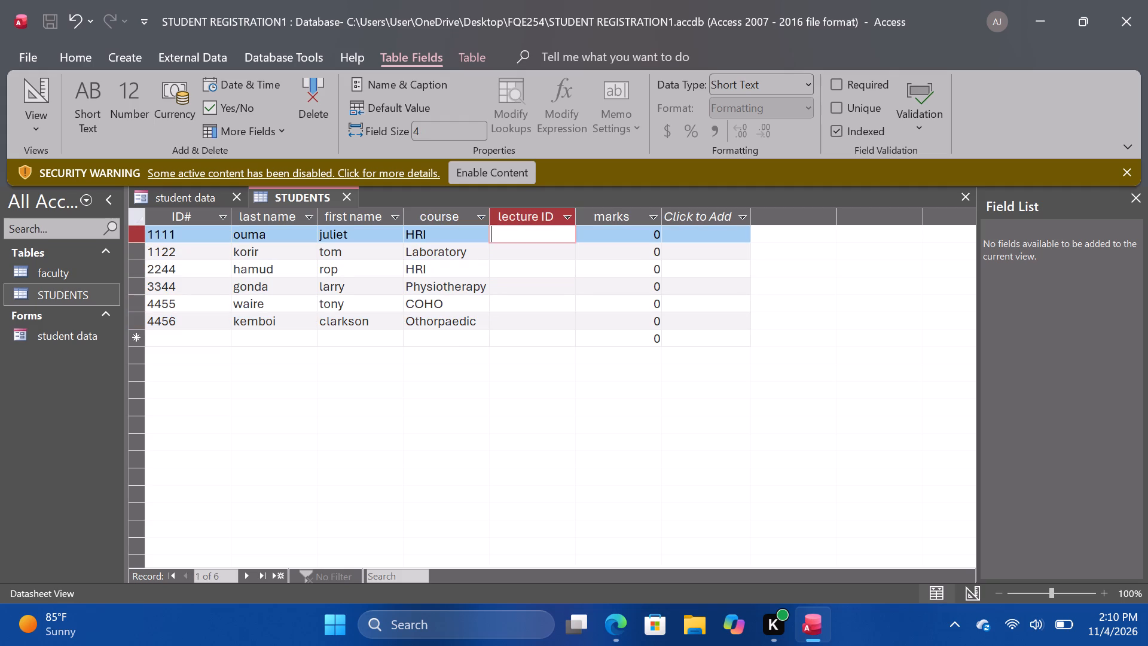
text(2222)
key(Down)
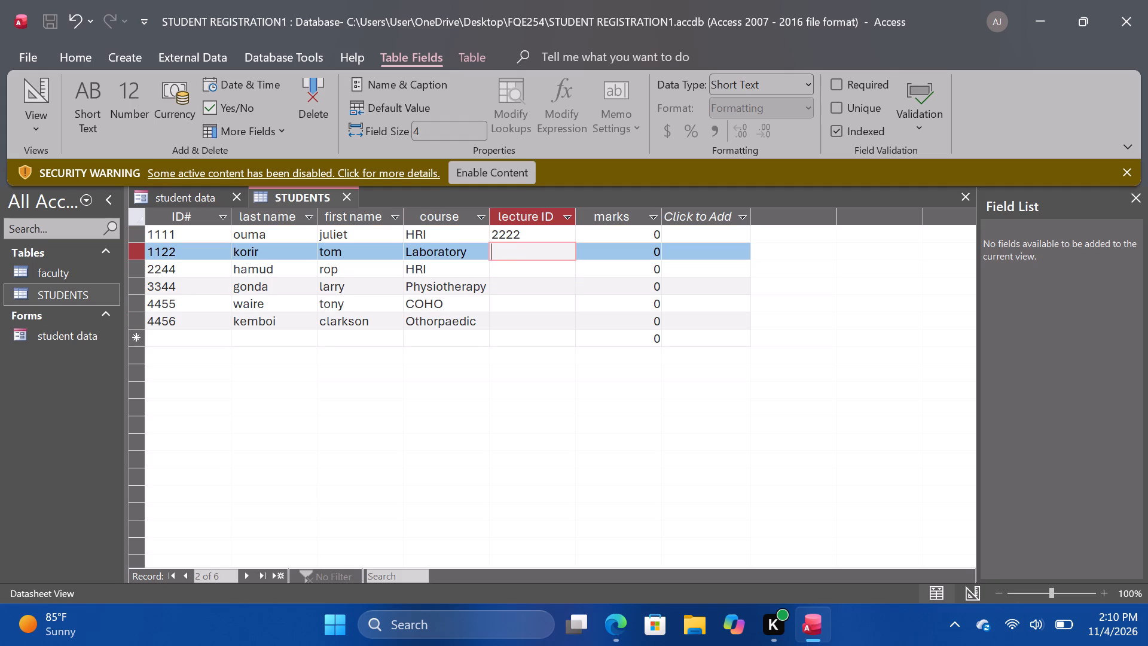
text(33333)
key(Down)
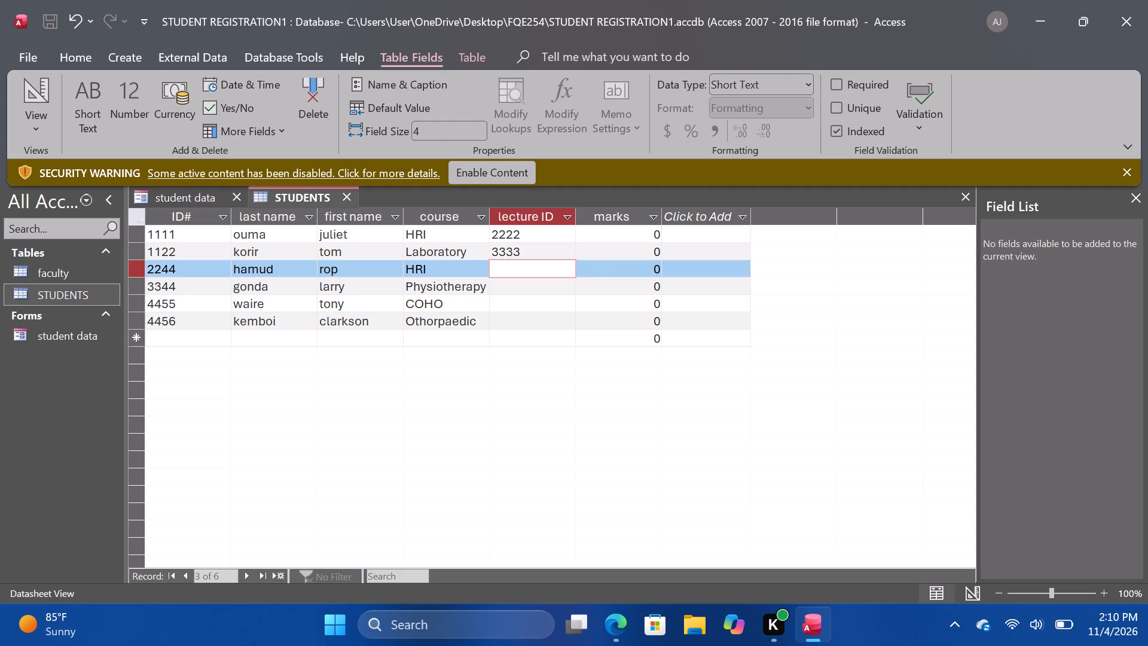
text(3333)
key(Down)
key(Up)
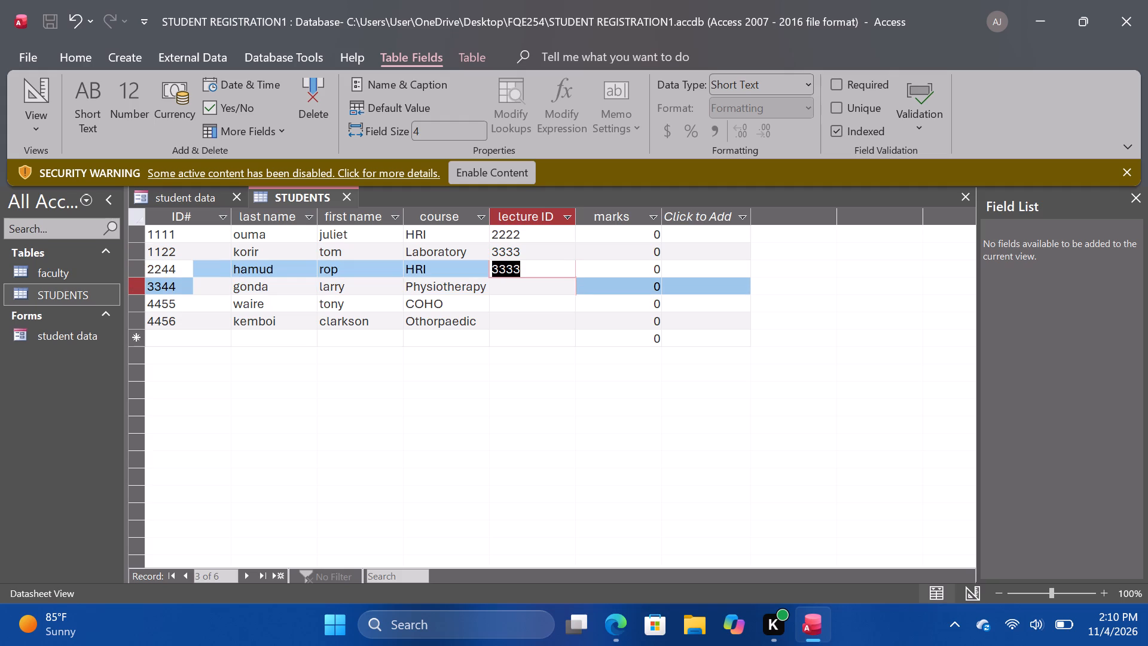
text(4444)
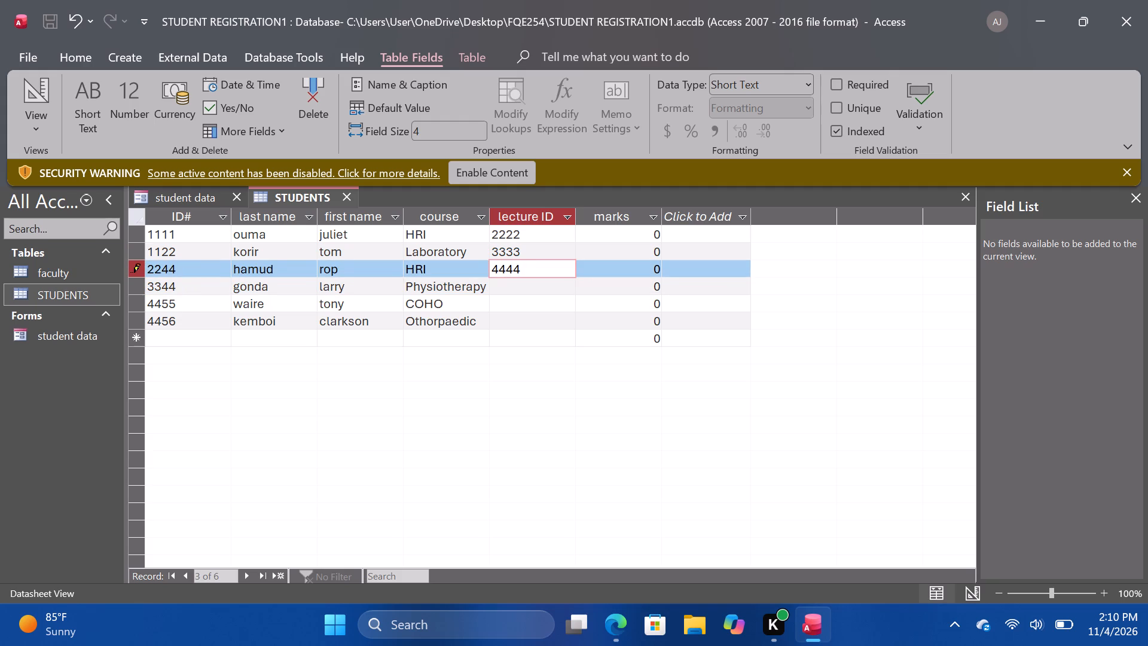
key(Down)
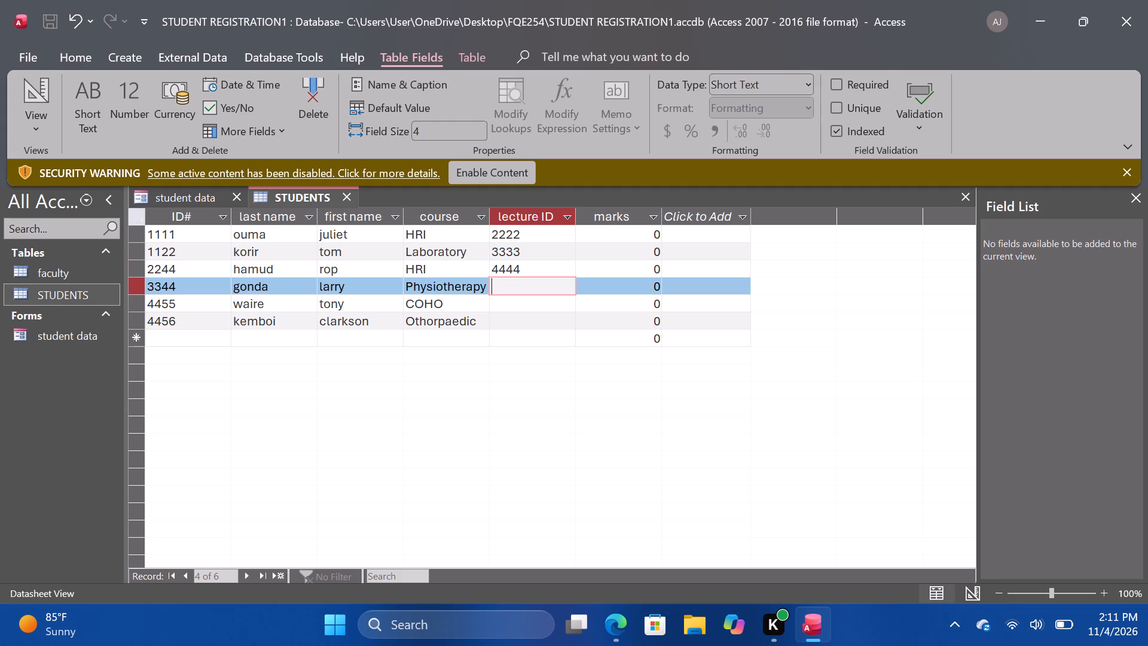
Enter the lecture IDs 2222, 5555 and 6666 for the last three student records.
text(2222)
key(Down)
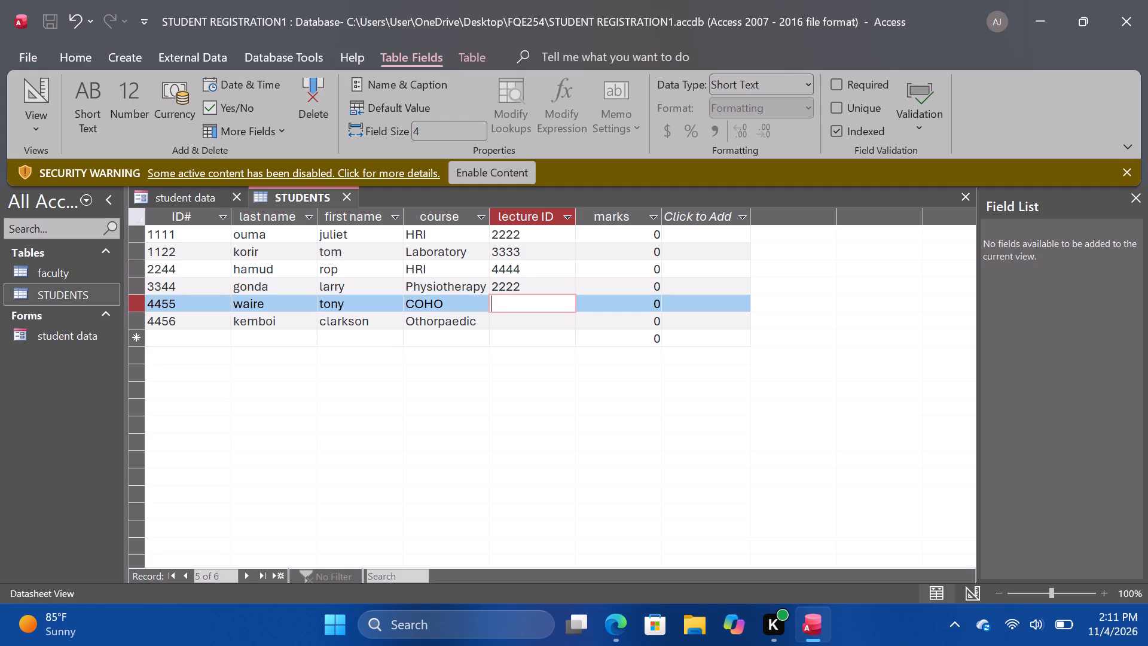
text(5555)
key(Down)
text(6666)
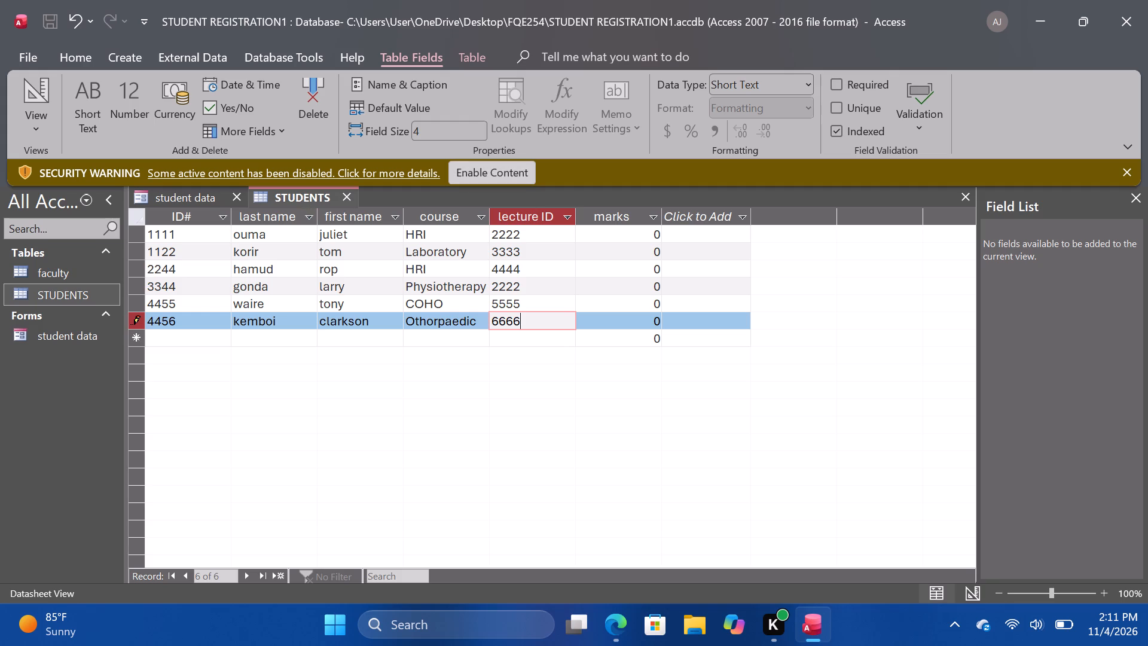
Fill the marks column of the six student records in order with 630, 65, 70, 52, 54 and 68.
click(605, 234)
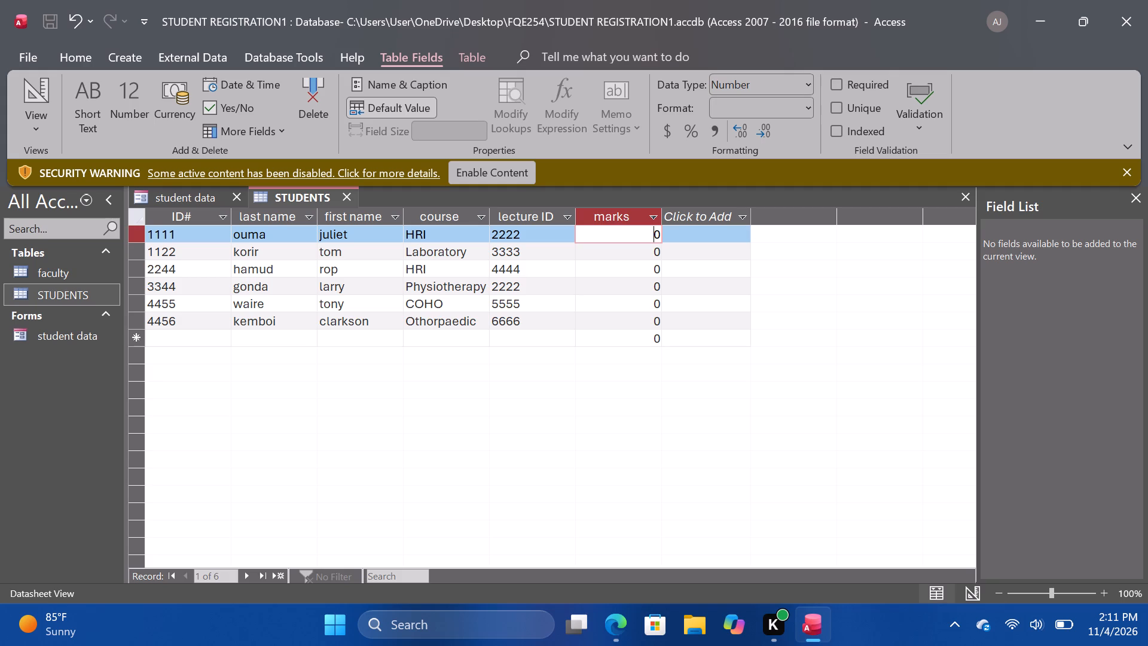
key(6)
key(3)
key(Down)
text(65)
key(Down)
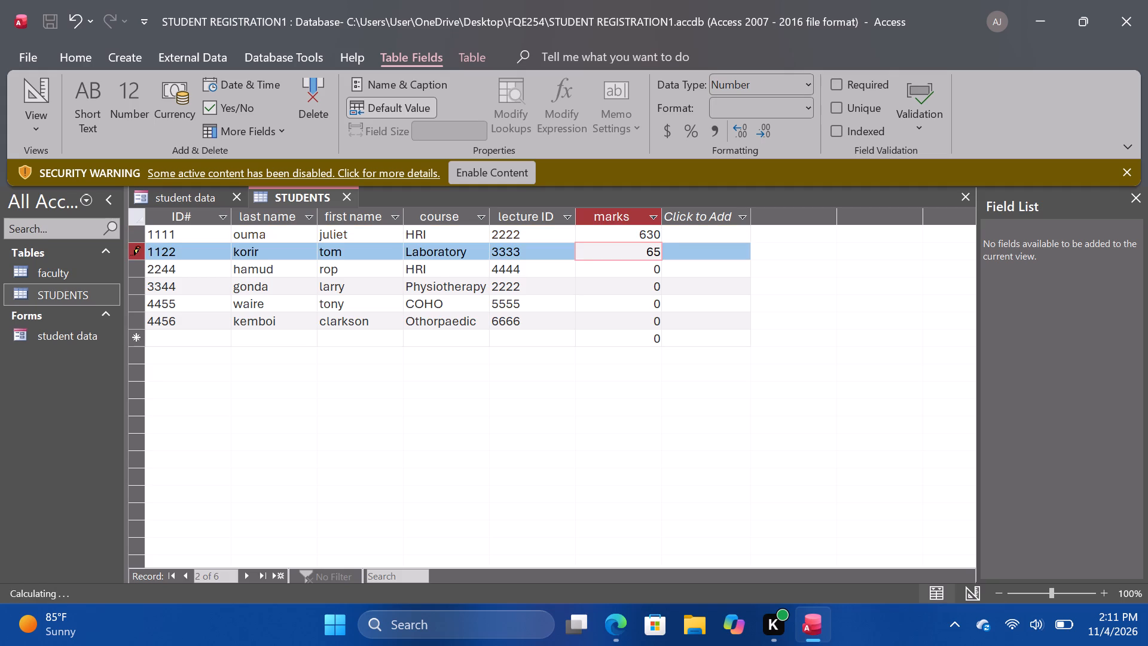
text(70)
key(Down)
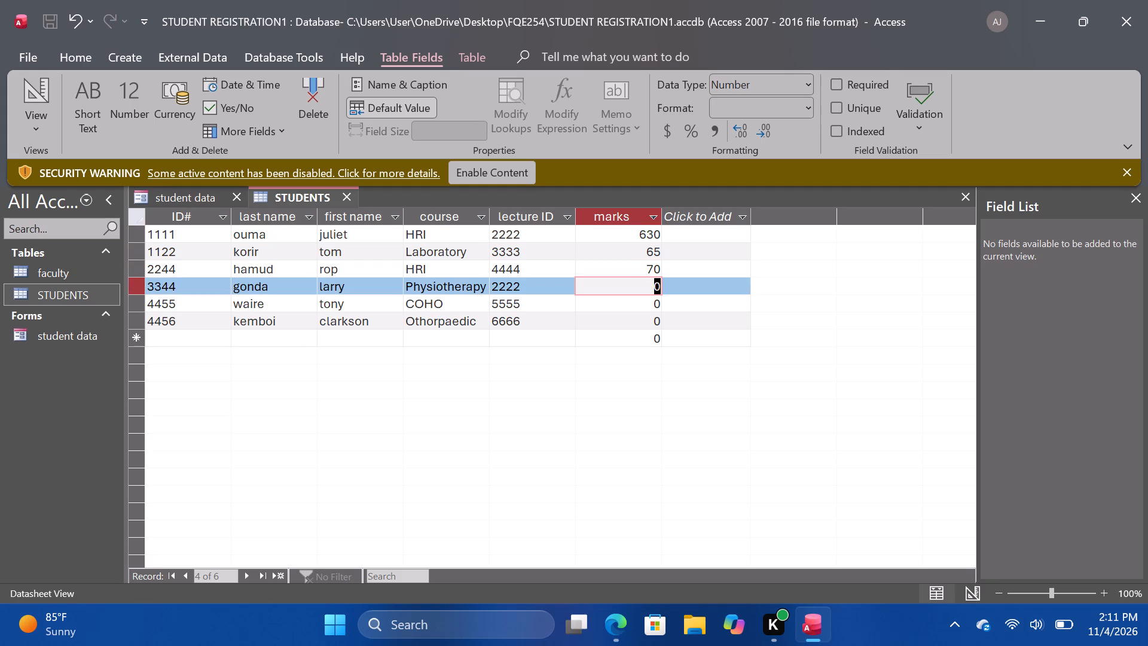
text(52)
key(Down)
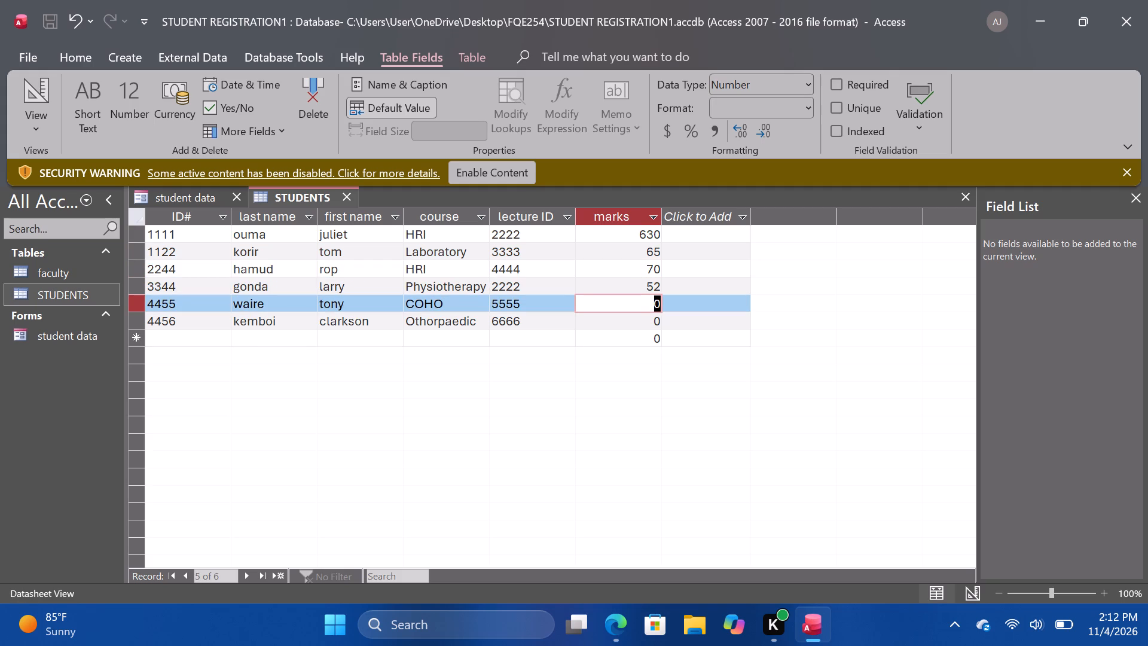
text(54)
key(Down)
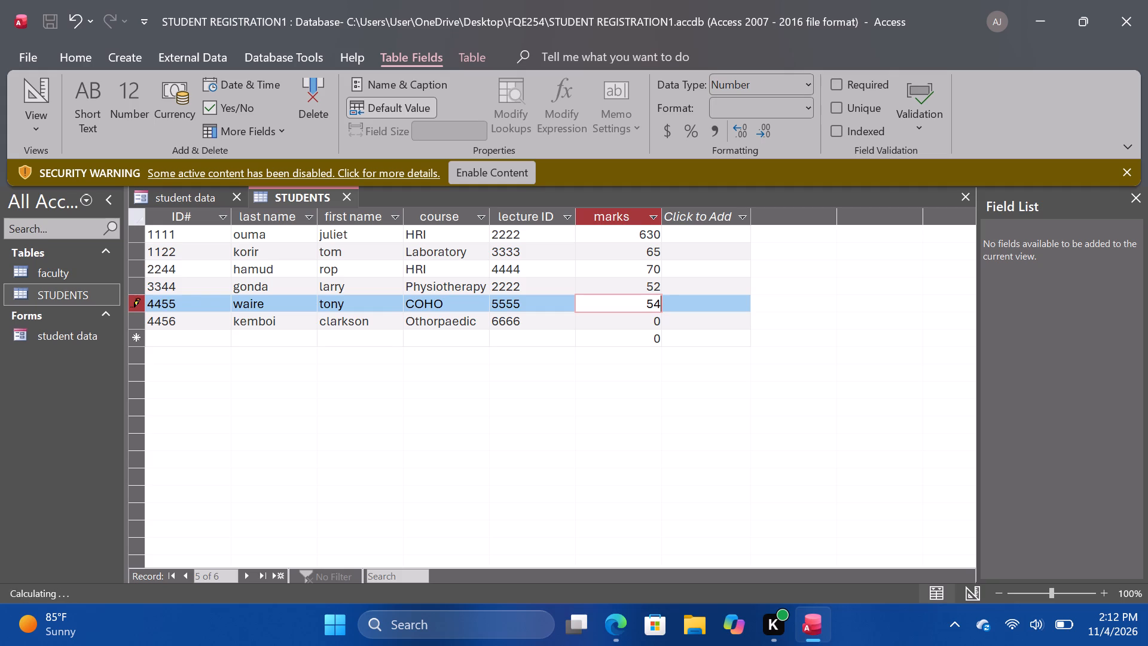
text(68)
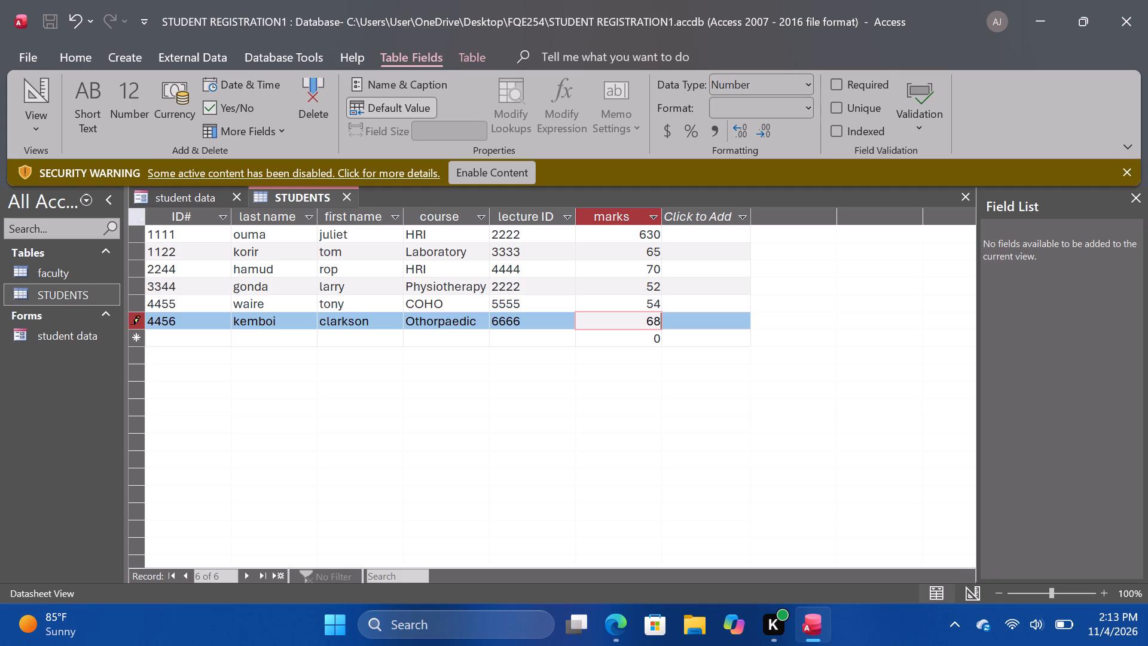
Correct the marks of the first student record, ID# 1111, to 63.
click(658, 233)
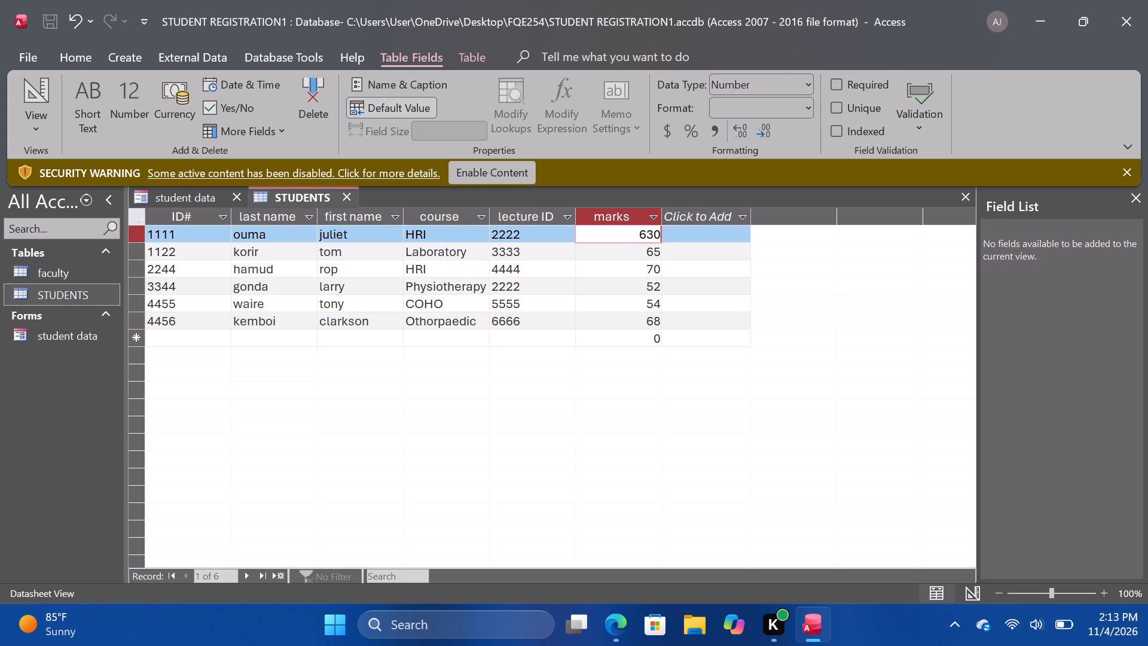
key(BackSpace)
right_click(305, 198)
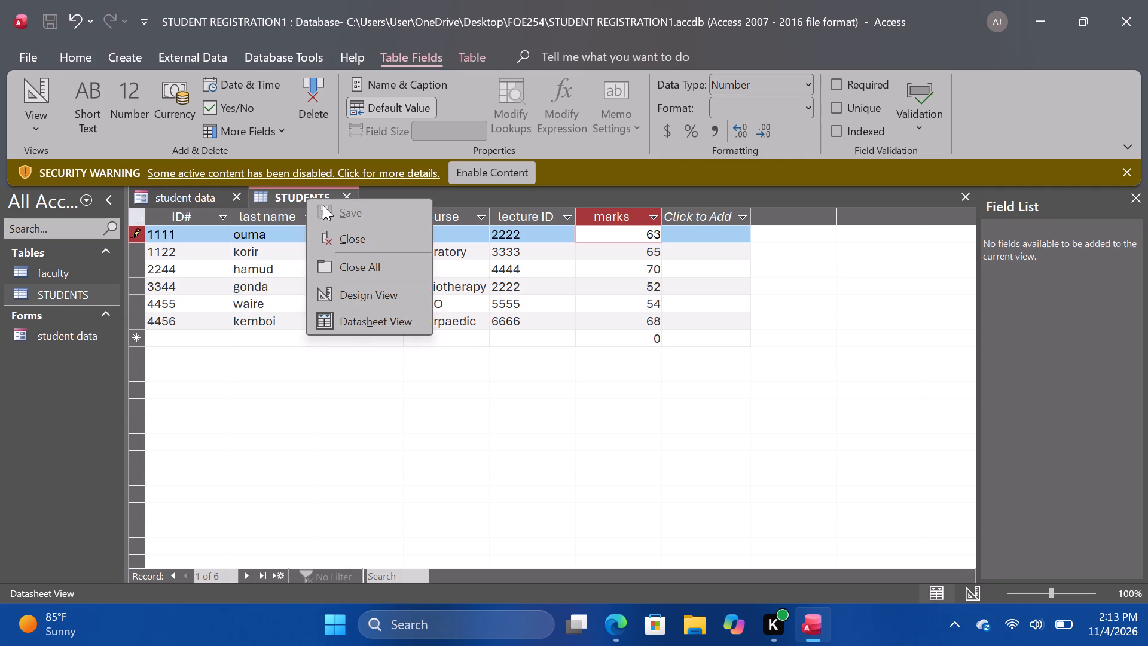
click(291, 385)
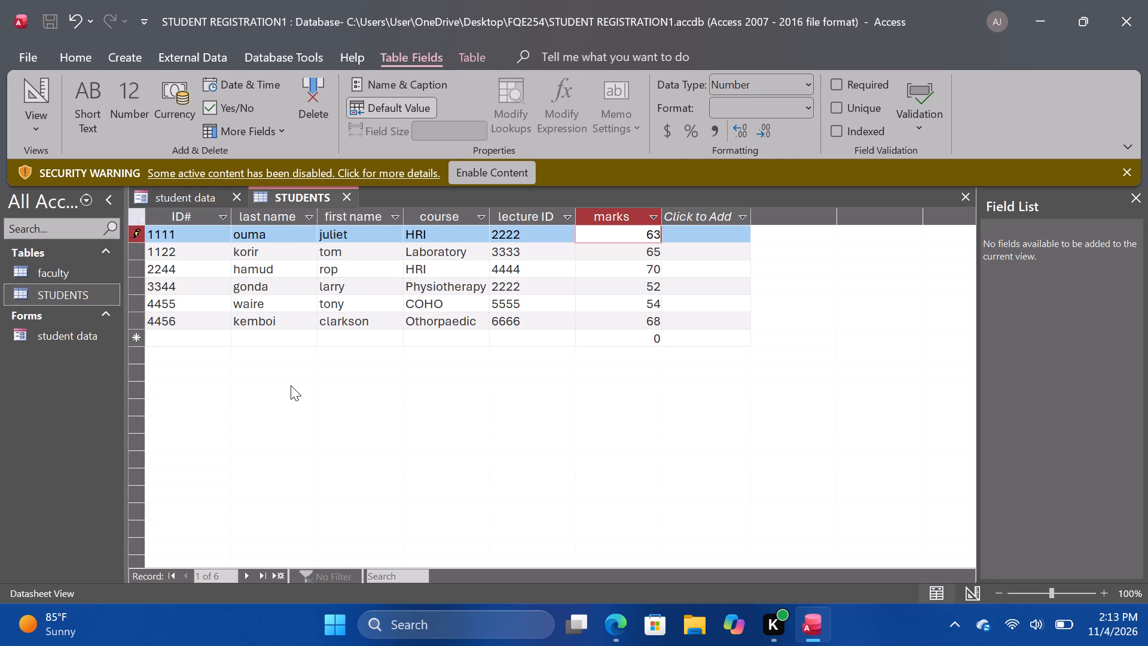
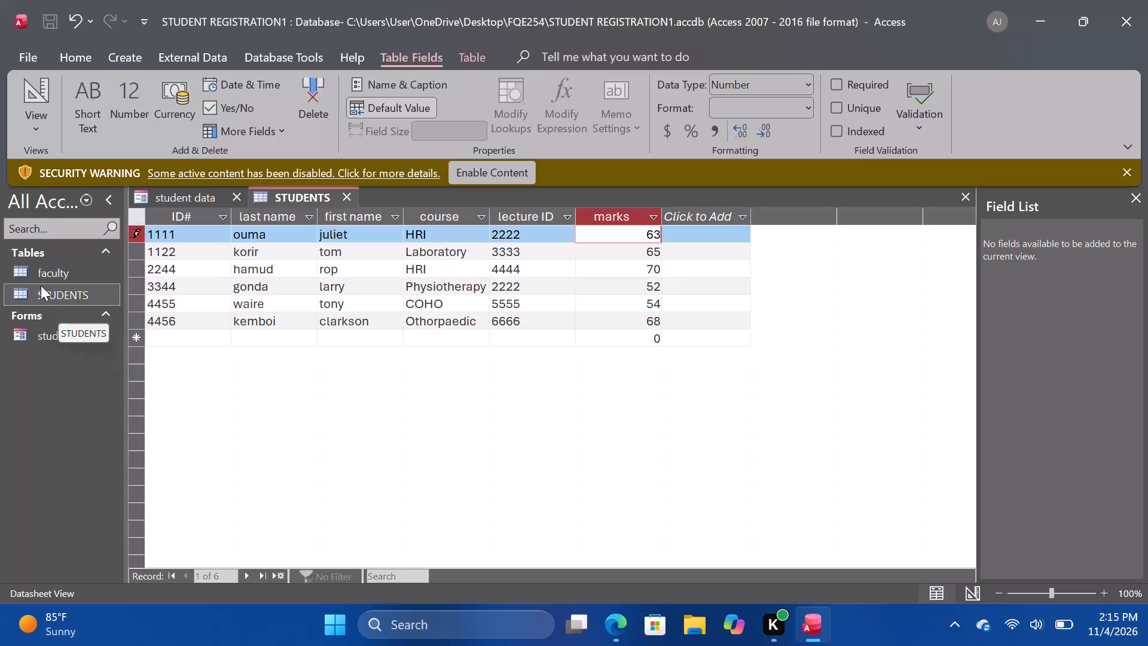
Open the faculty table in its datasheet.
click(59, 278)
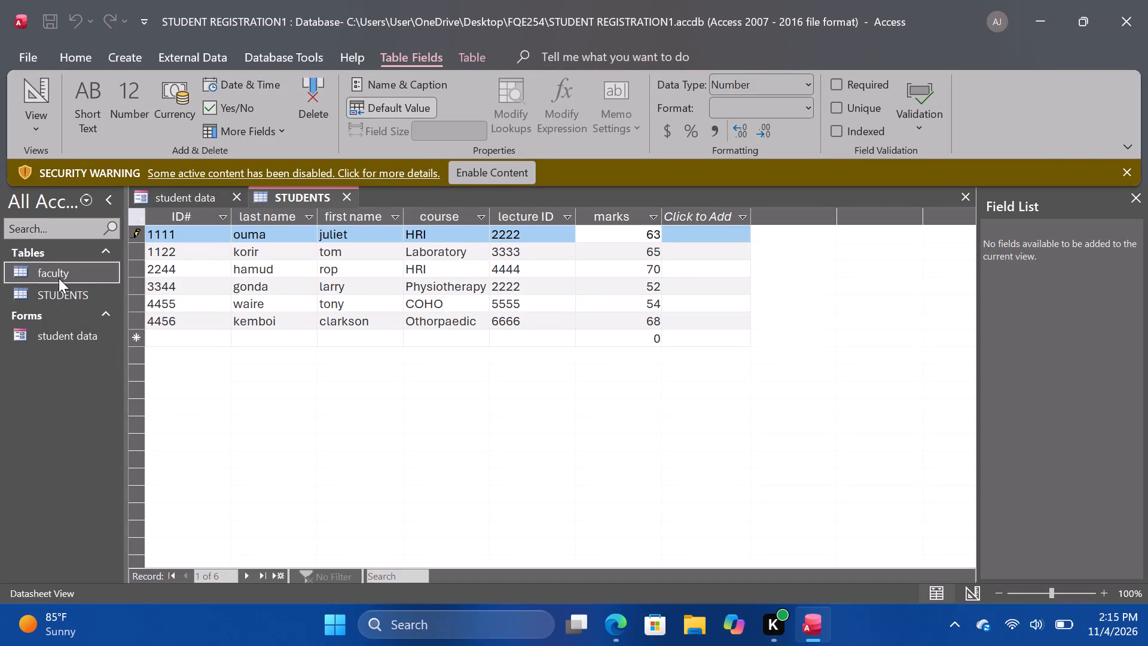
double_click(59, 278)
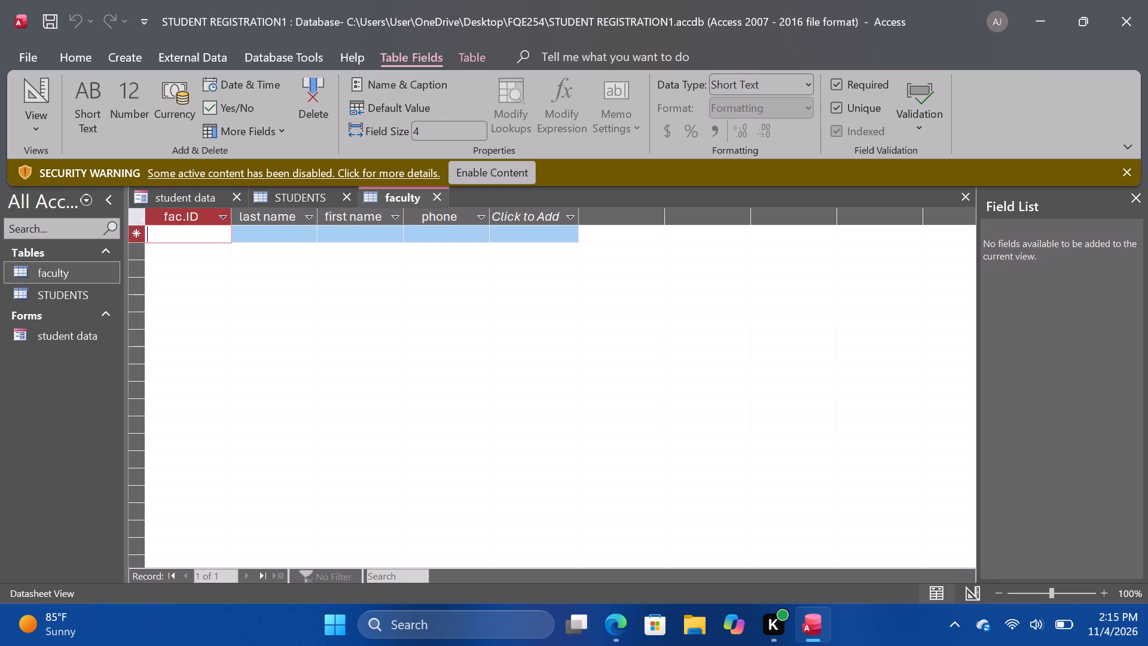
Inspect the faculty table's field definitions in Design View and return to its datasheet.
right_click(396, 196)
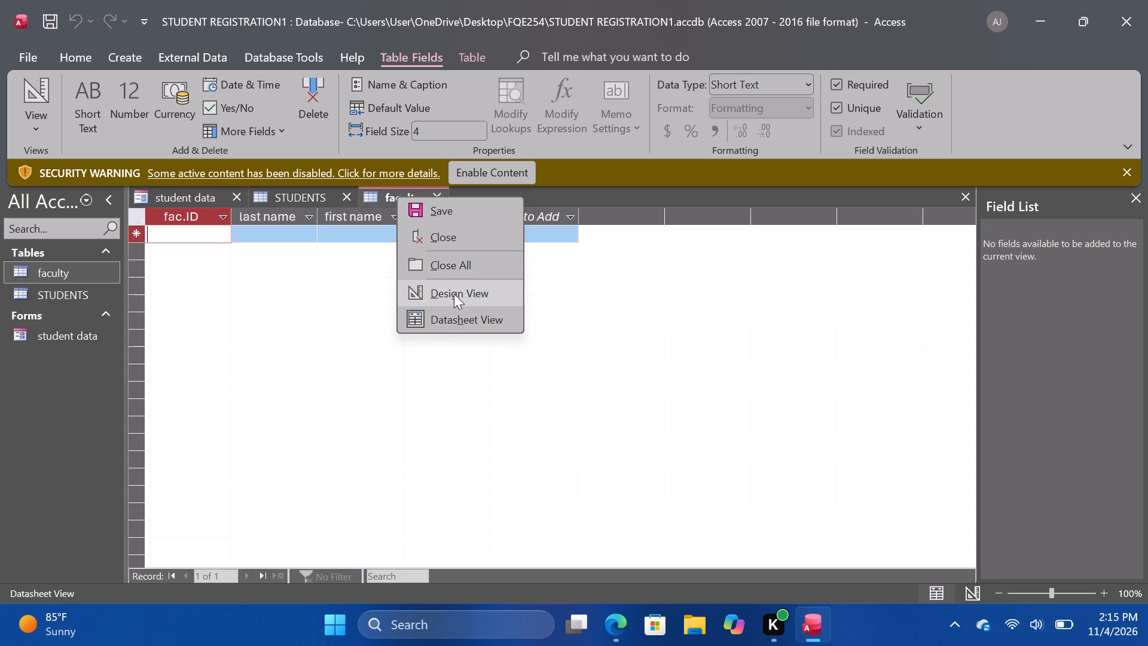
click(456, 295)
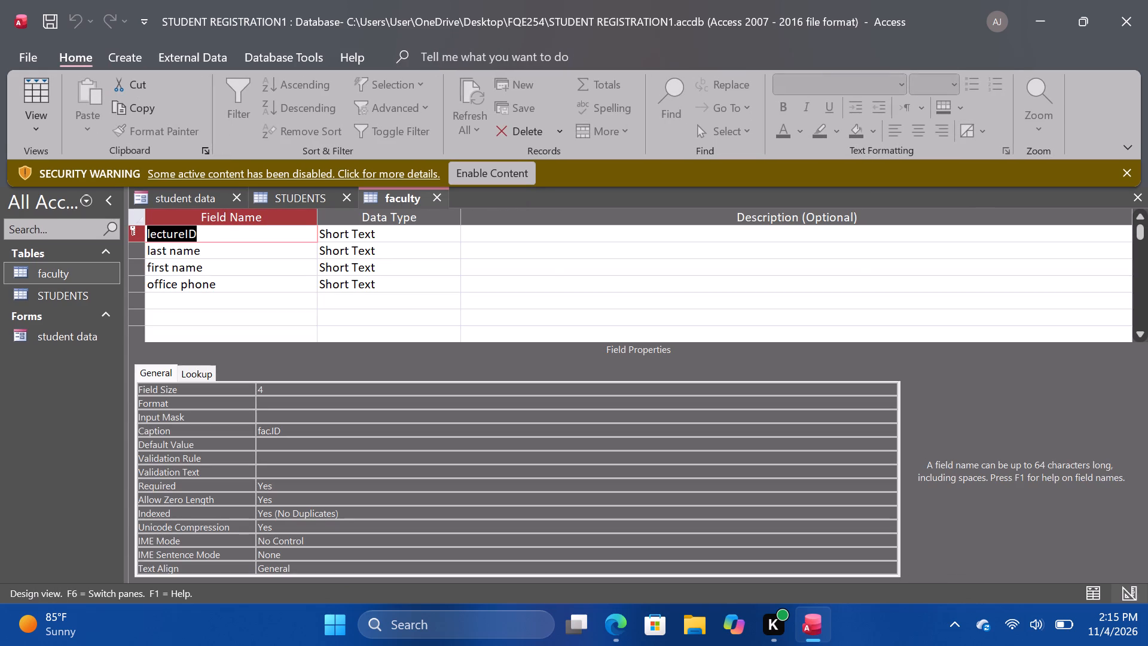
double_click(78, 274)
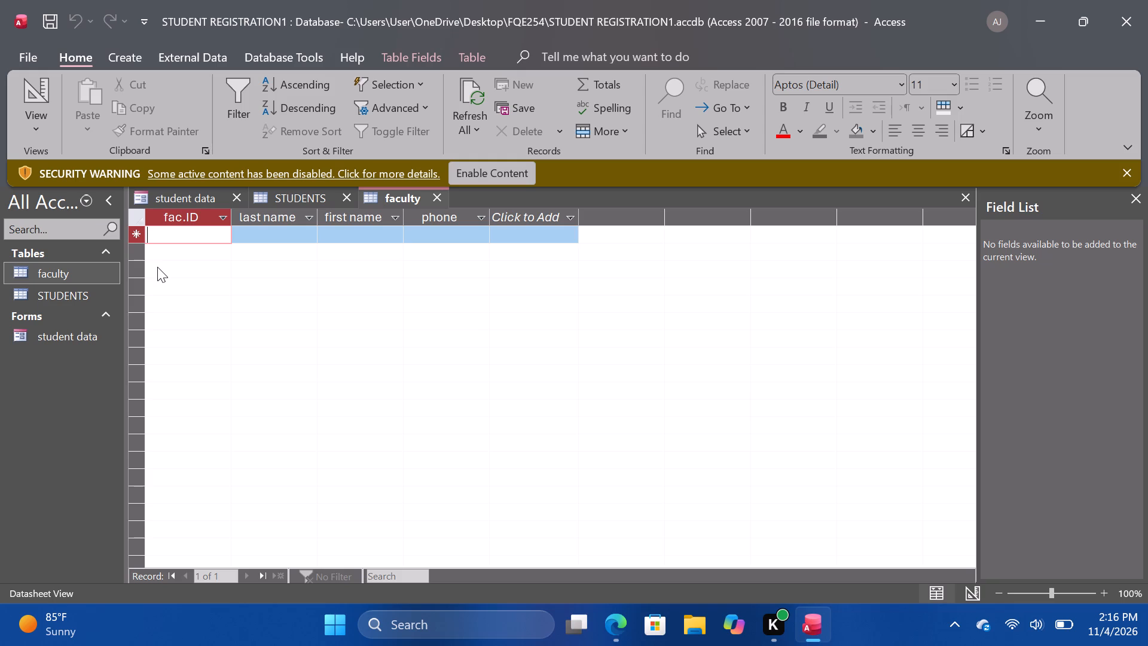
Enter the fac.ID values 2222, 3333, 4444, 5555 and 6666 as five new records in the faculty table.
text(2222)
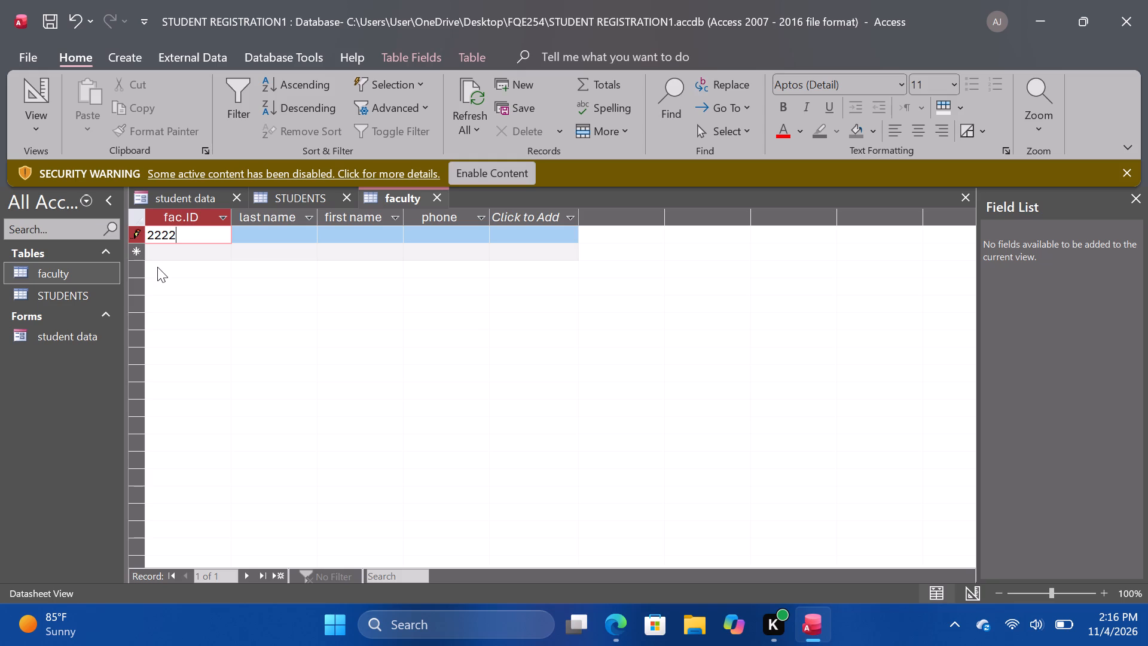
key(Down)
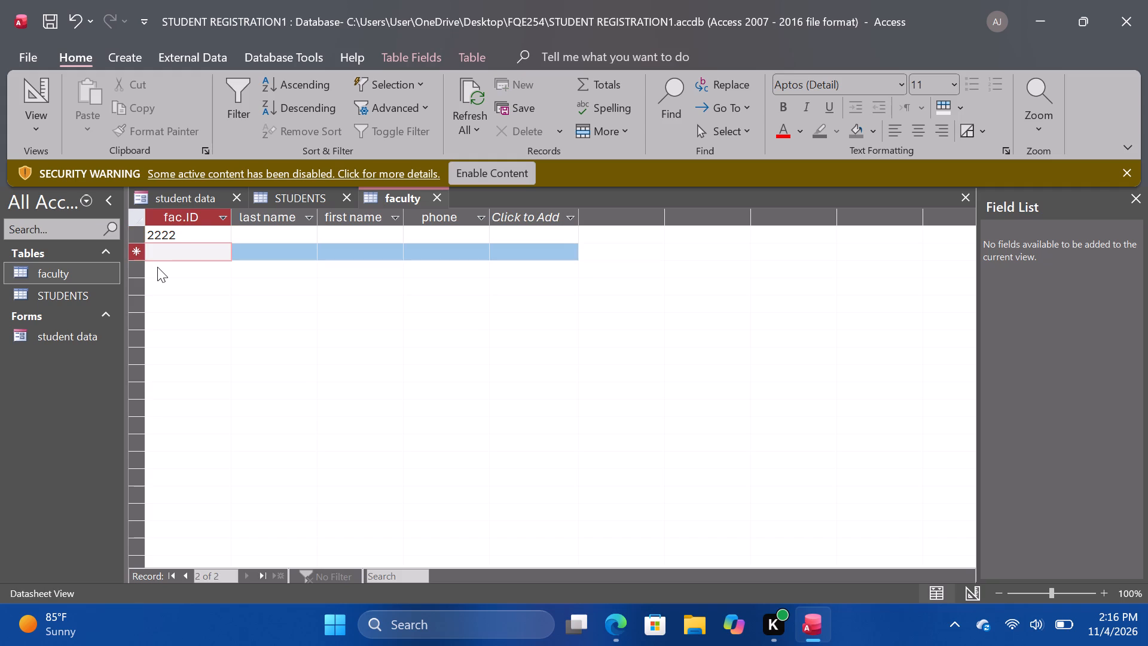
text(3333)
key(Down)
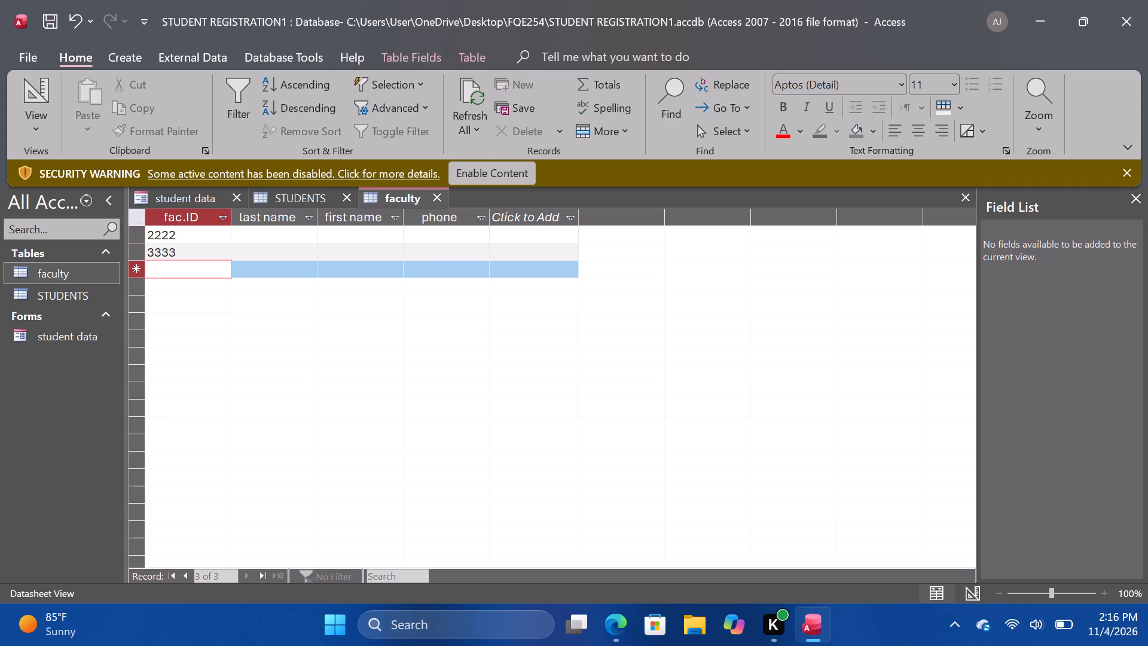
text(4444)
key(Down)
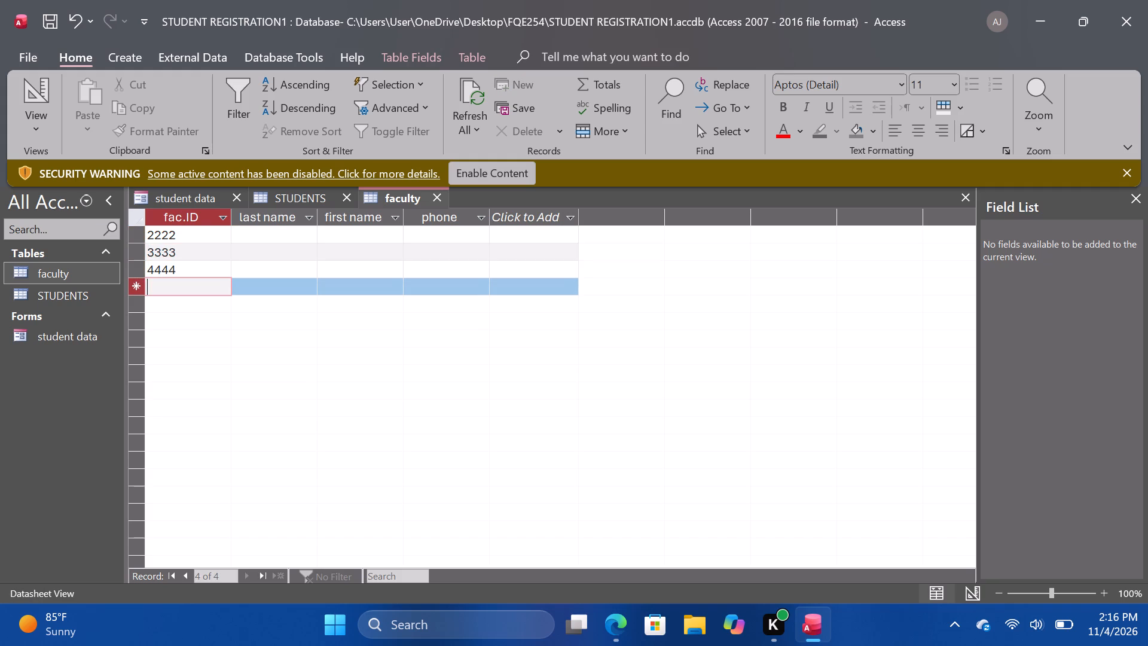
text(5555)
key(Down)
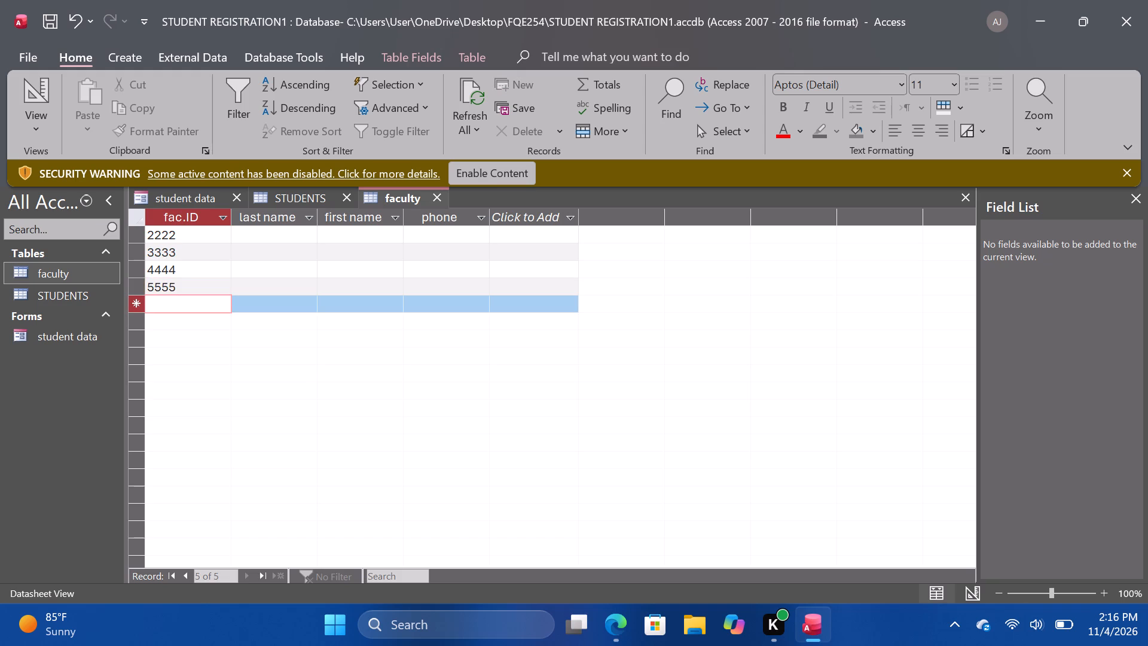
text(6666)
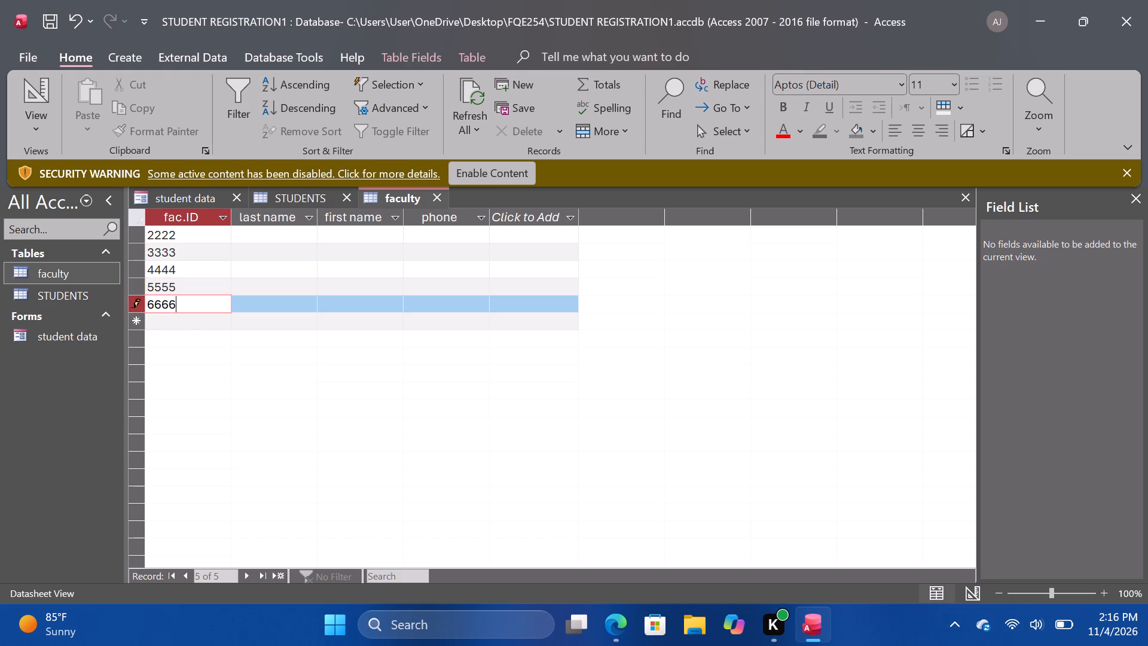
Fill the last name column of the five faculty records in order with mwangi, Aron, kipto, kelly and faiza.
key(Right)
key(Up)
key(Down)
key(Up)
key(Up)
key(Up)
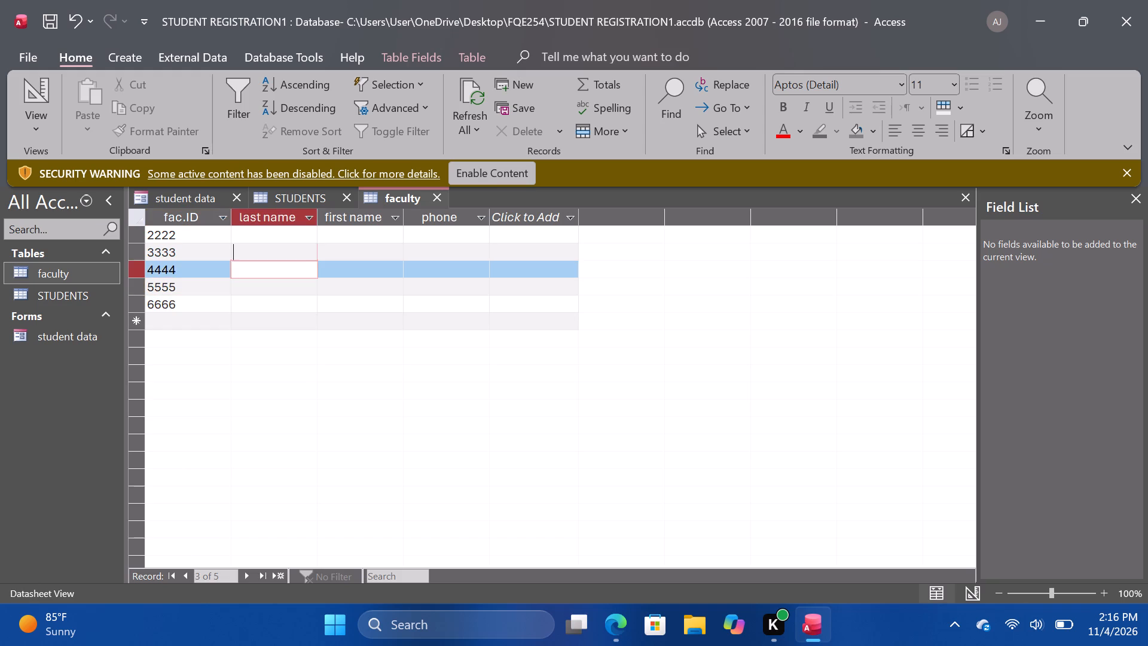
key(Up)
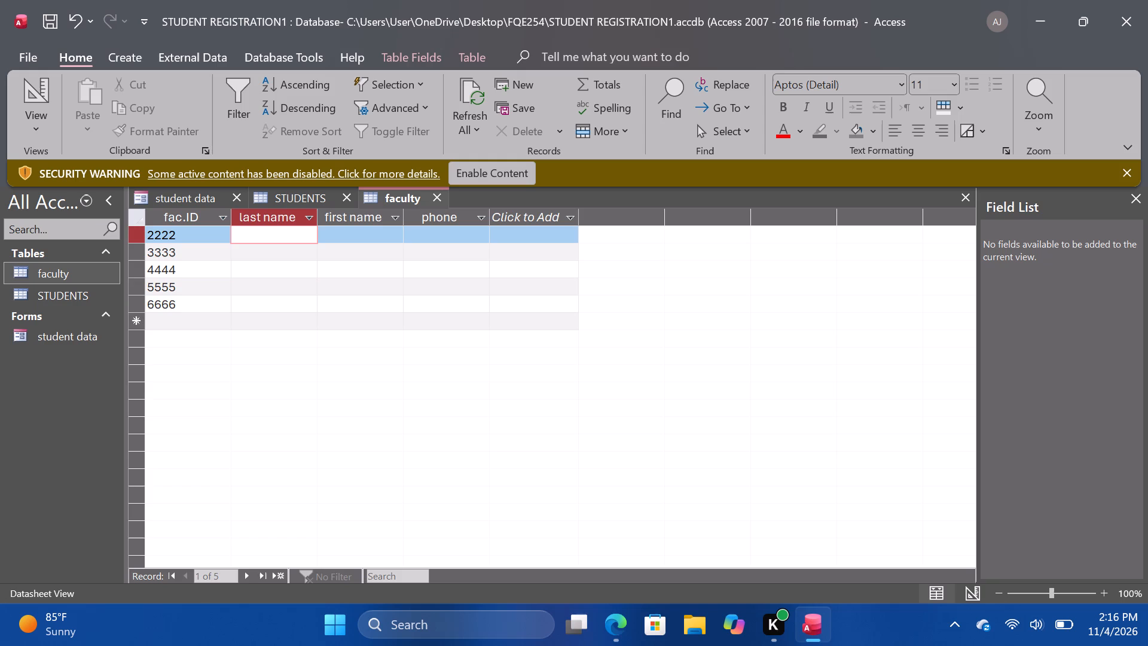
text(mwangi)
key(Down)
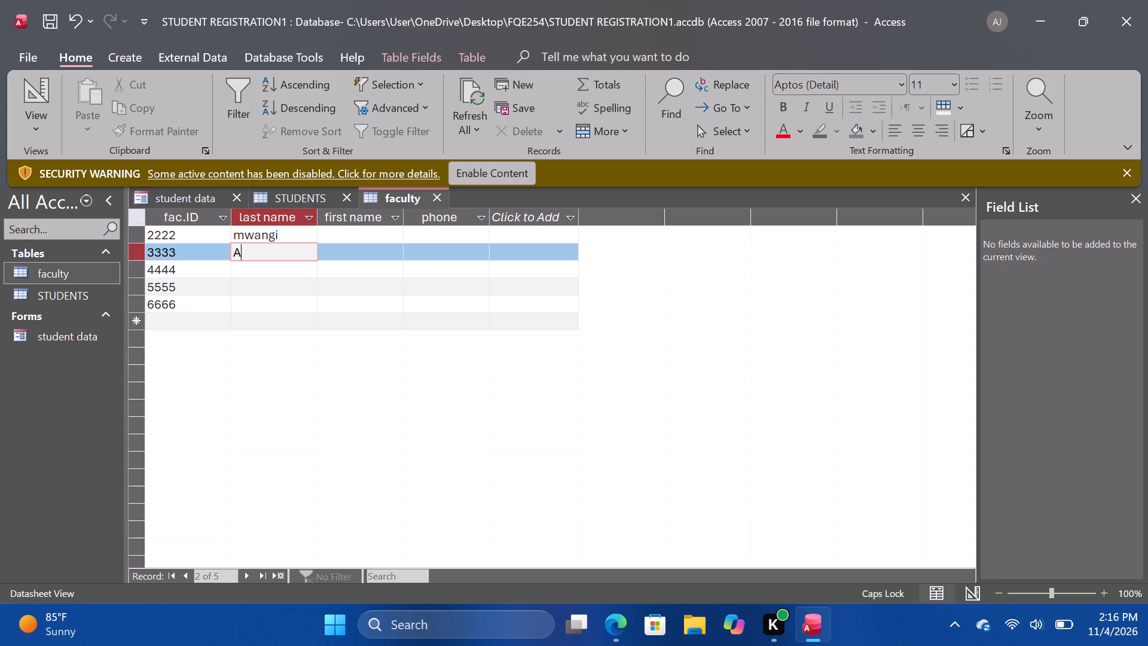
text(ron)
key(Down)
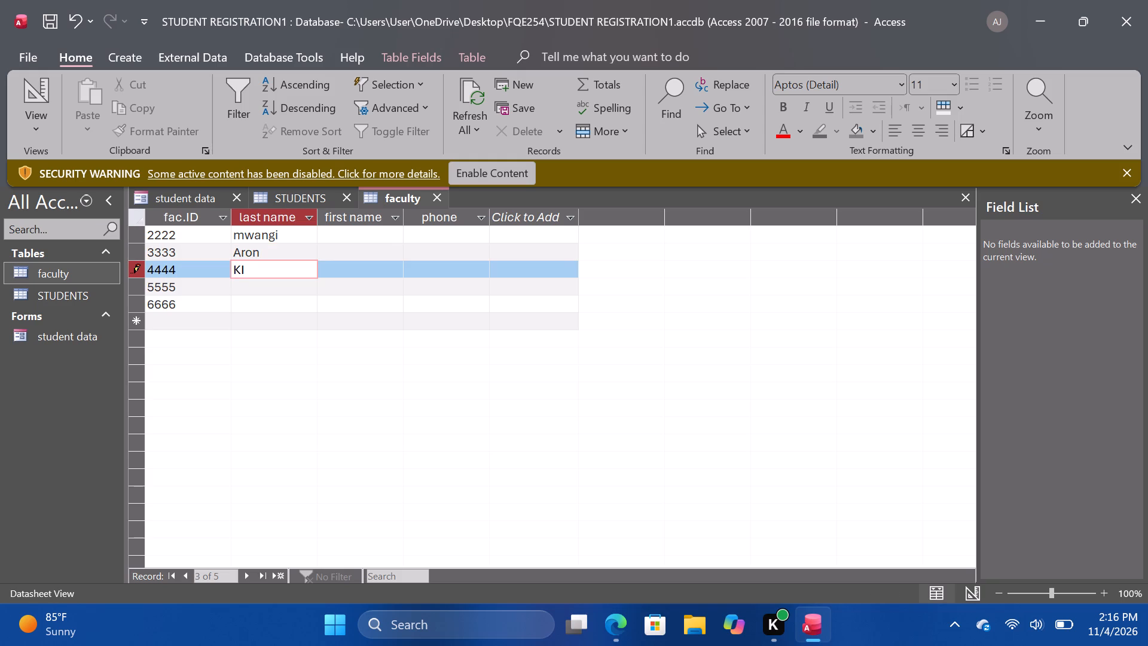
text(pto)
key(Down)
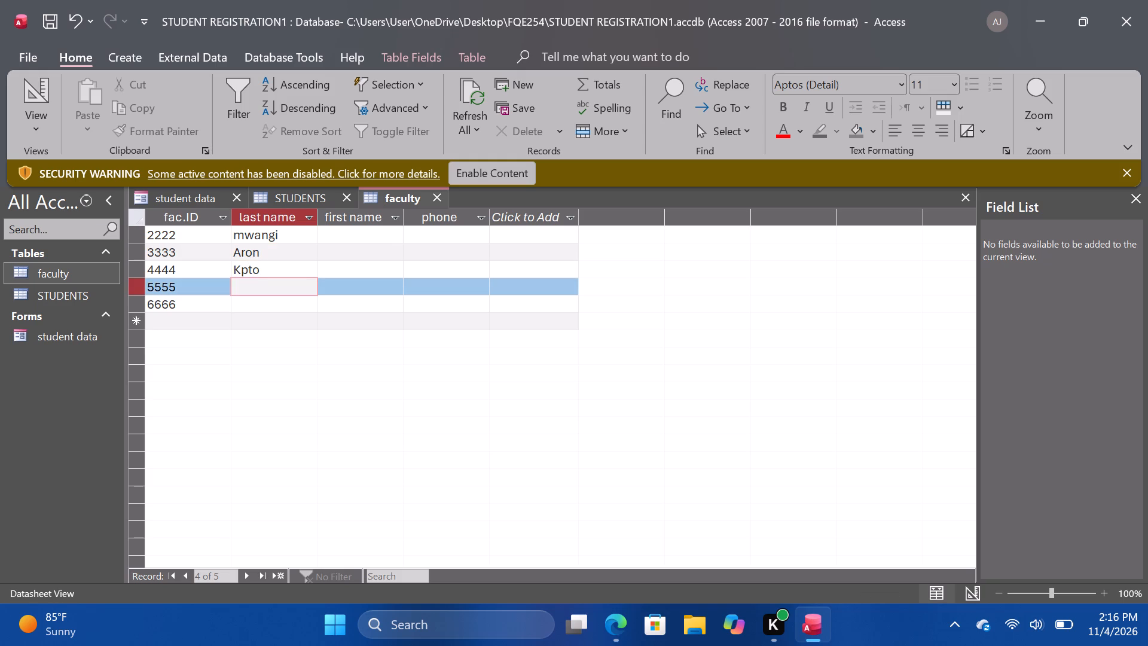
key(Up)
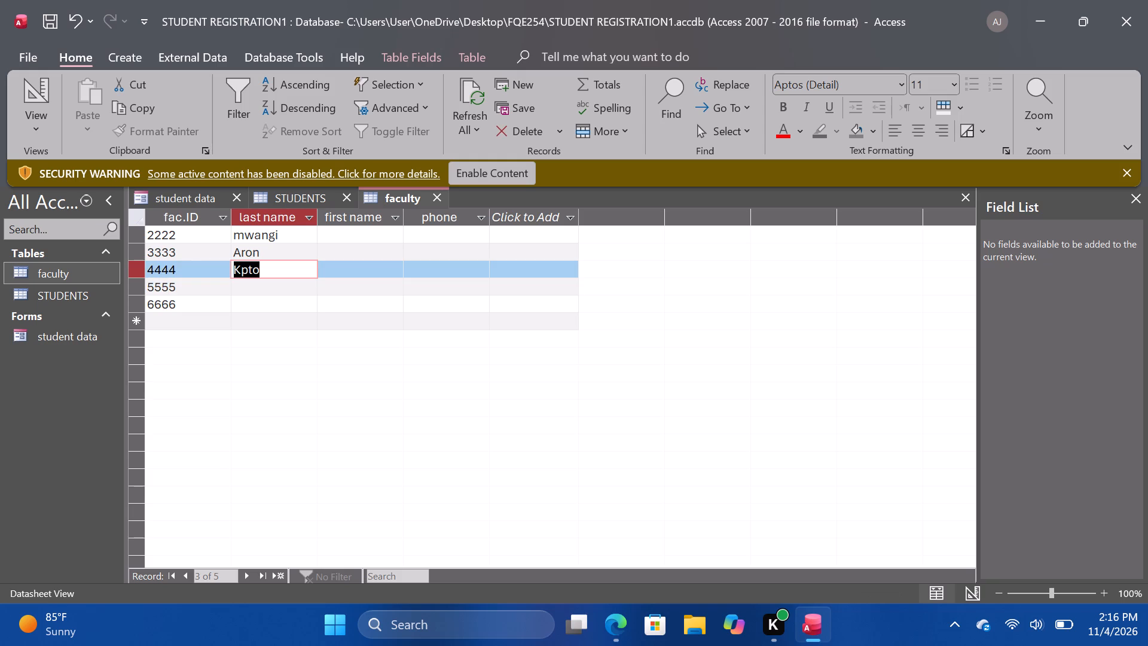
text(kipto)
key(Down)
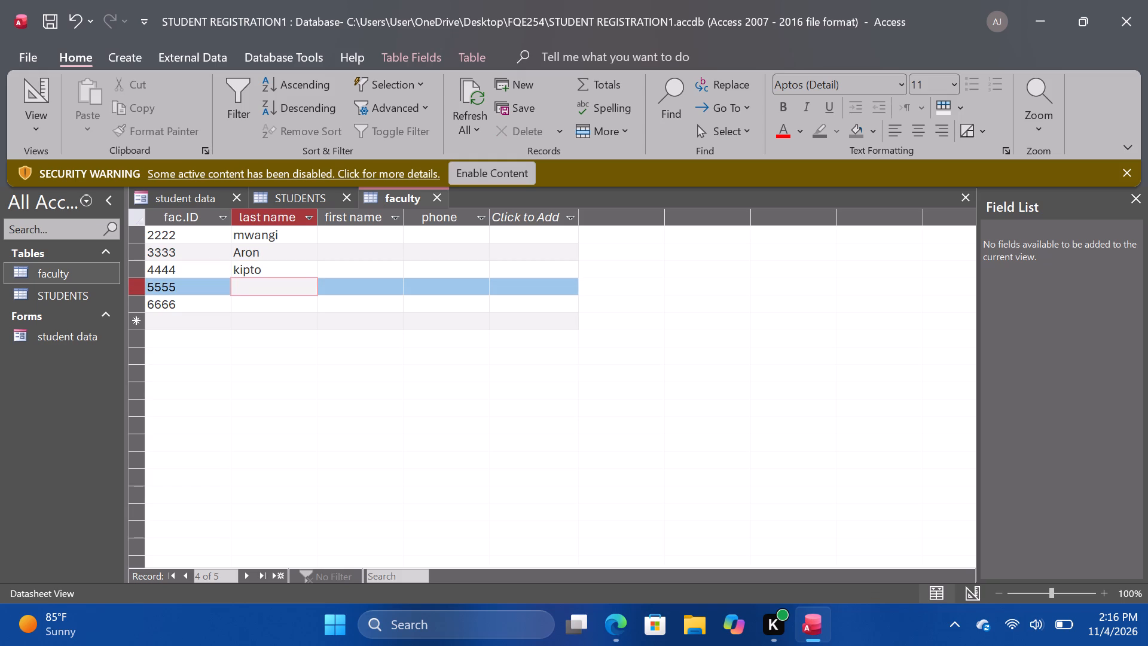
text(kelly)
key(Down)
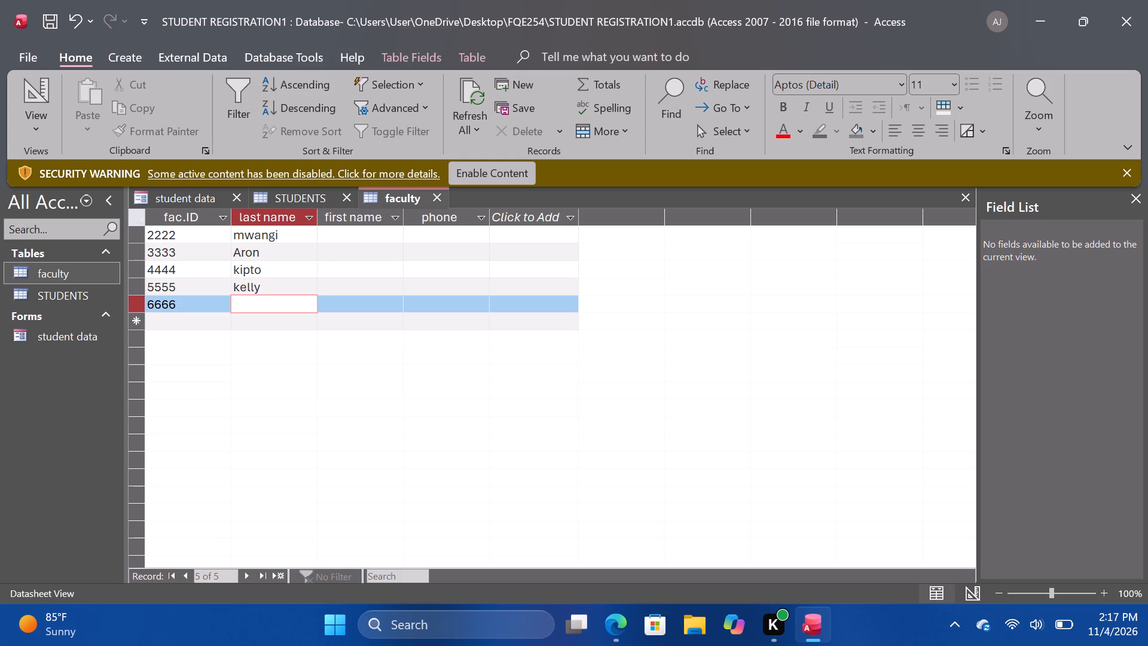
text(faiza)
Fill the first name column of the five faculty records in order with john, mueni, grace, patrick and craig.
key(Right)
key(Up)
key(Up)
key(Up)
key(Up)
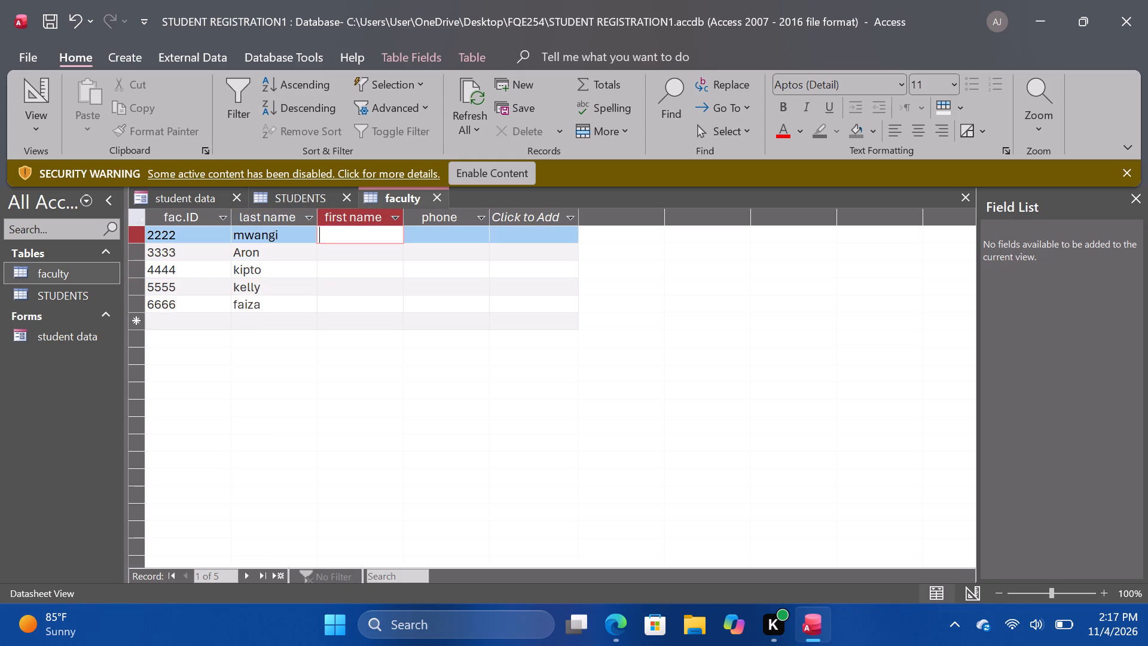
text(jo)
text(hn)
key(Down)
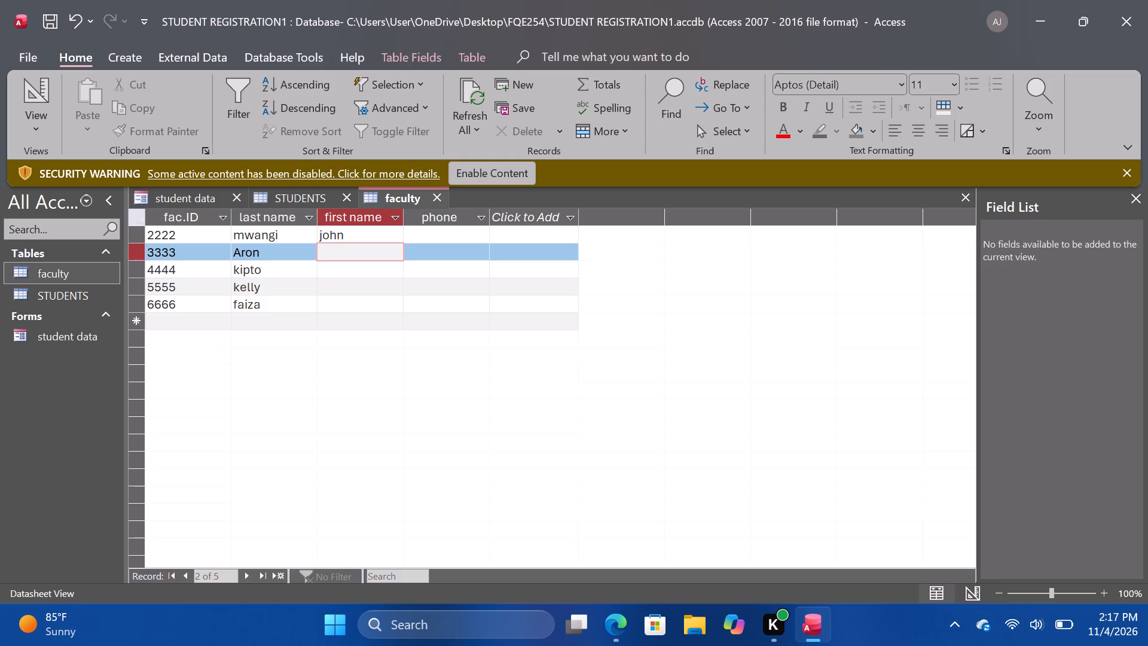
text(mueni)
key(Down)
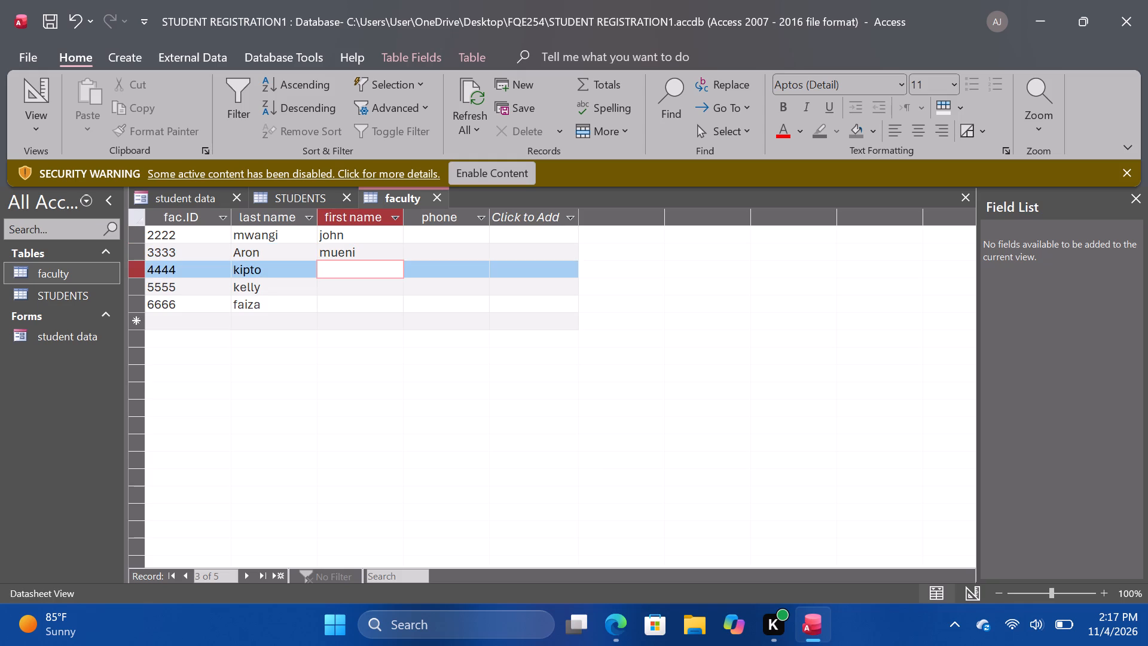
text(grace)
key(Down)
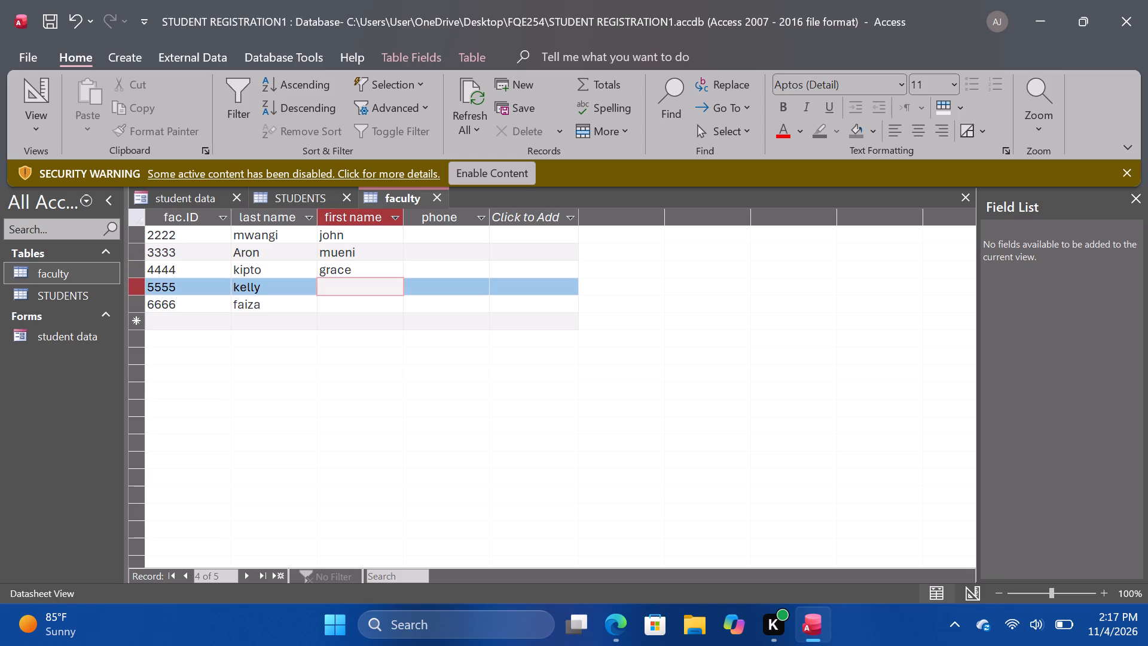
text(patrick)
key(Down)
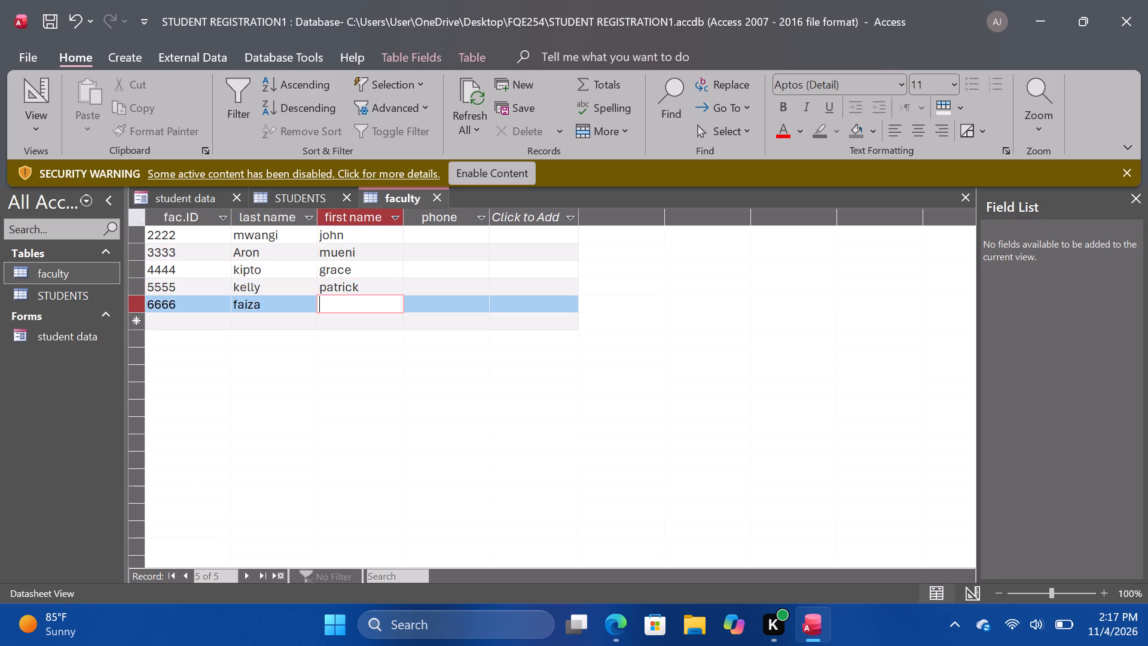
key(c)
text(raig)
Fill the phone column of the five faculty records in order with each member's four-digit office phone number.
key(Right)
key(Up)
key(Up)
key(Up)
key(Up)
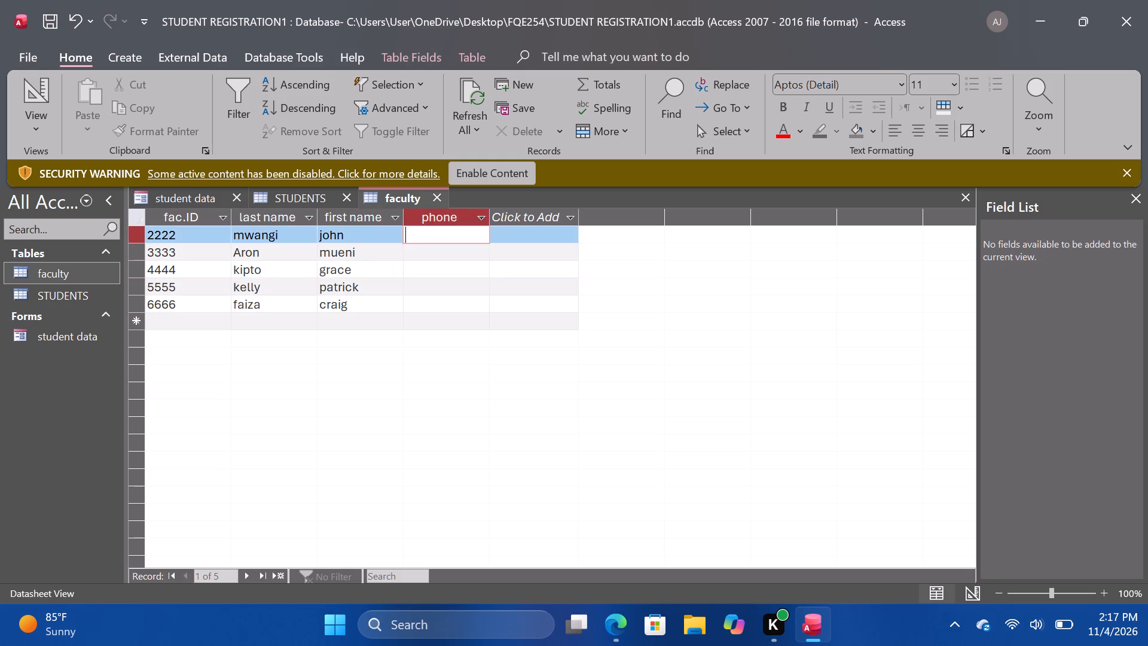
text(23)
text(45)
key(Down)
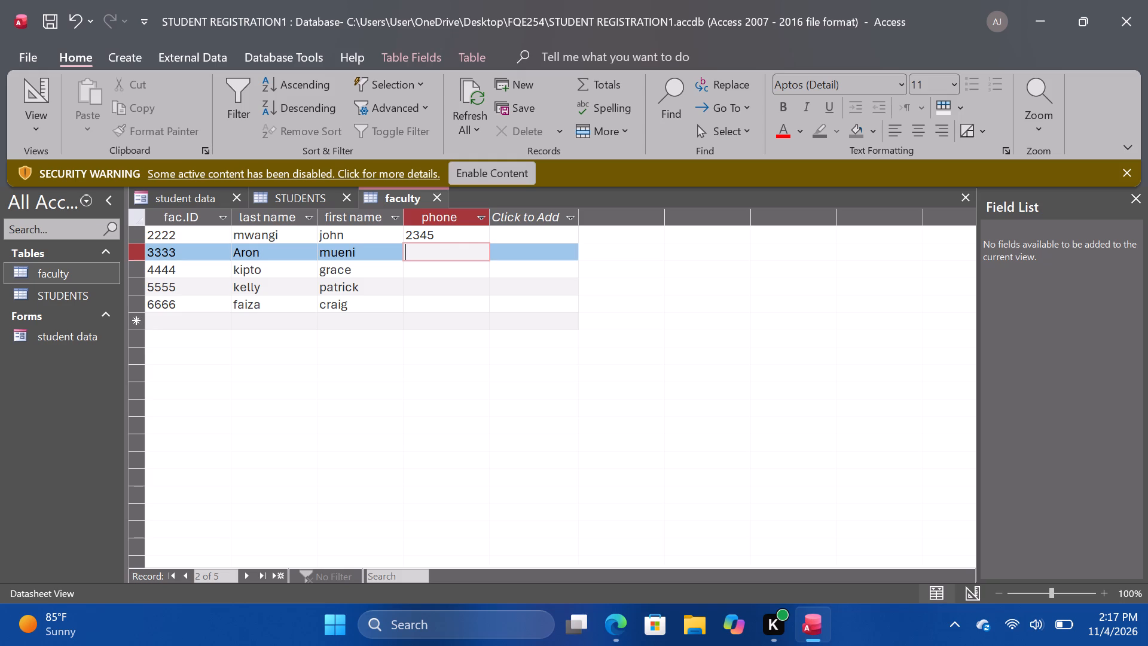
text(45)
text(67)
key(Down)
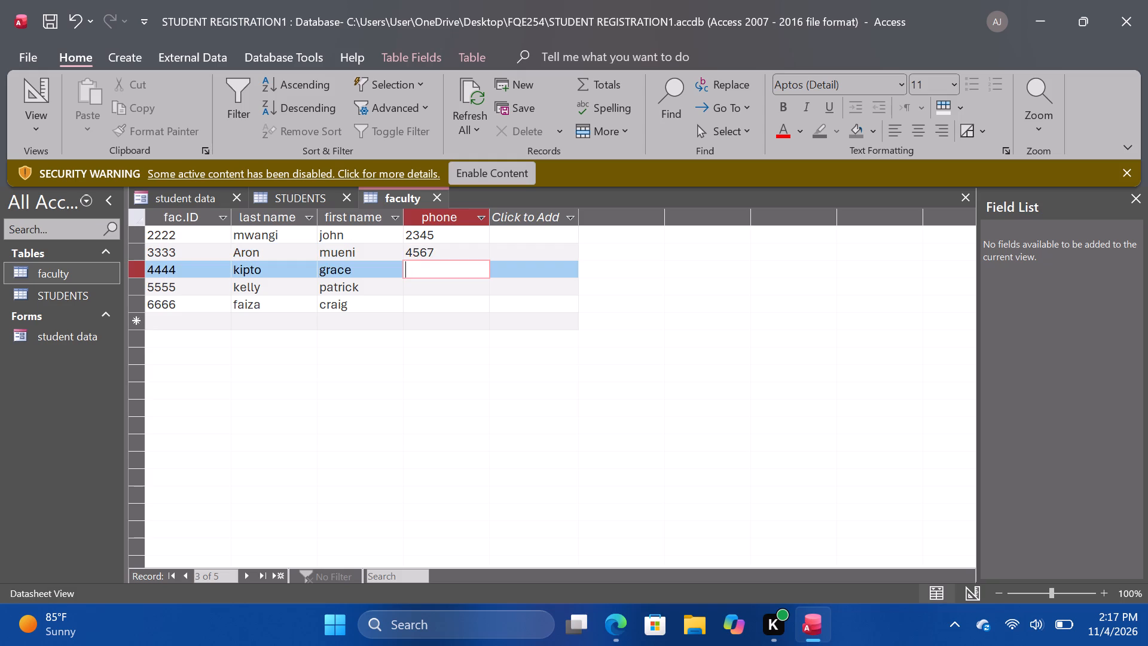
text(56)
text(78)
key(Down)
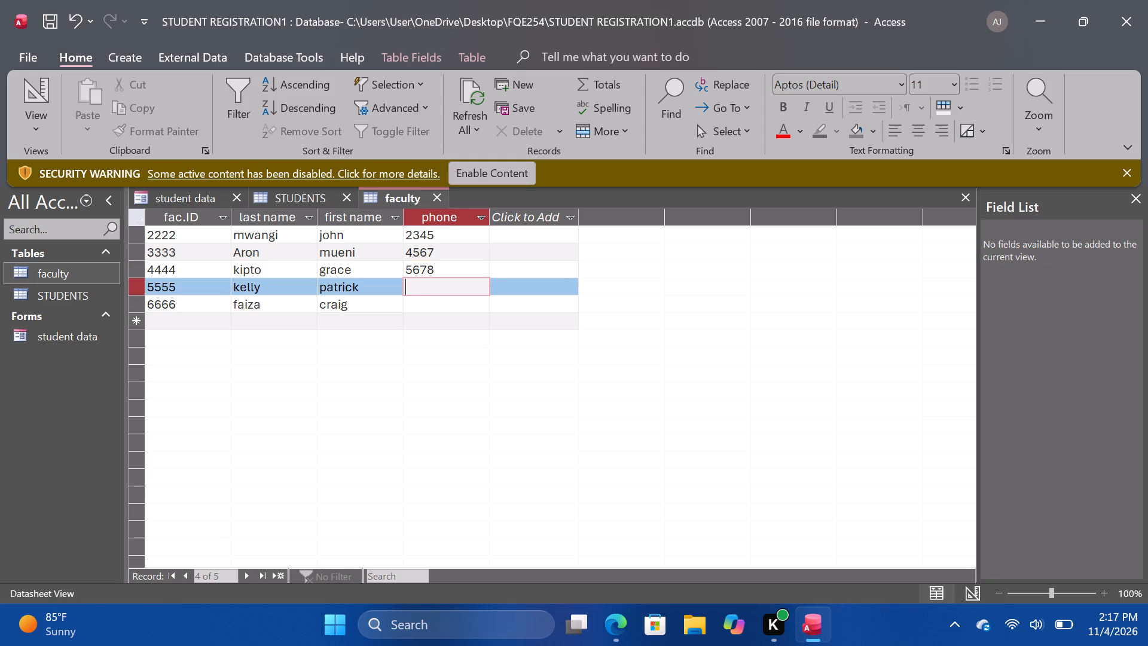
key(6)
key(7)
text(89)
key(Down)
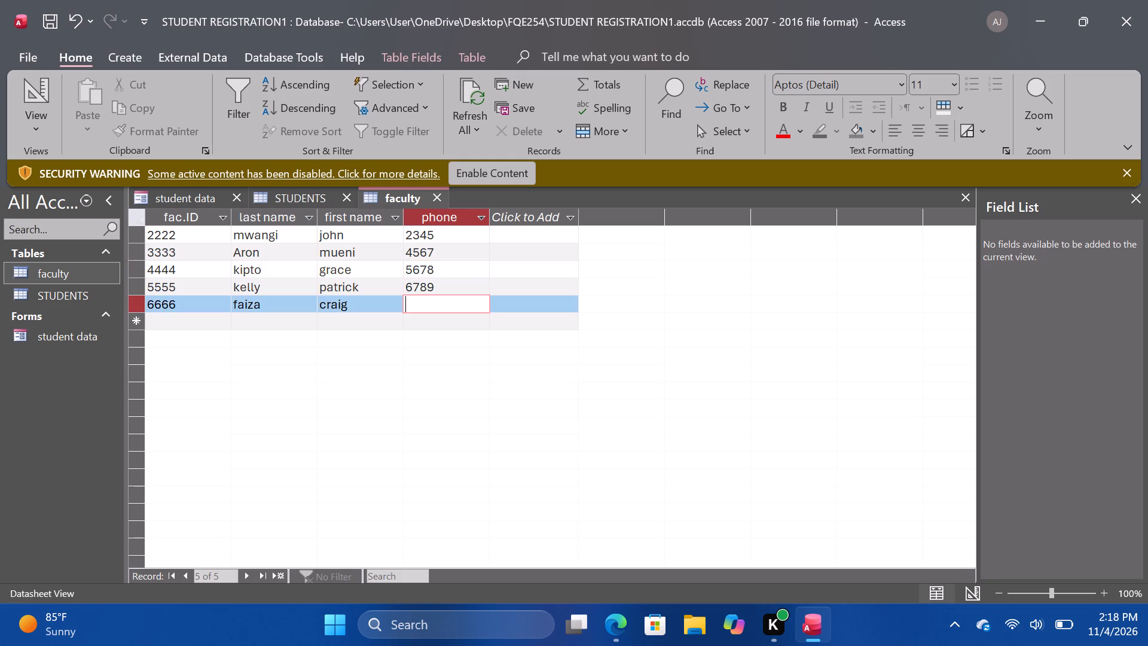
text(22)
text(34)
Check the records in the STUDENTS table and return to the faculty table.
double_click(68, 300)
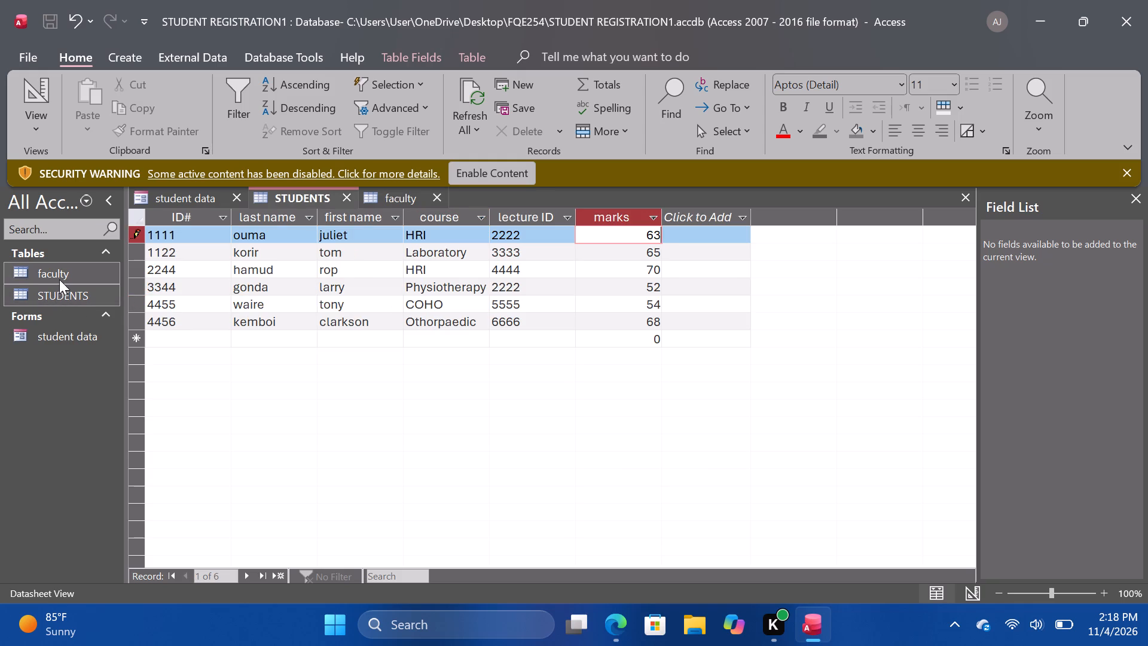
double_click(59, 279)
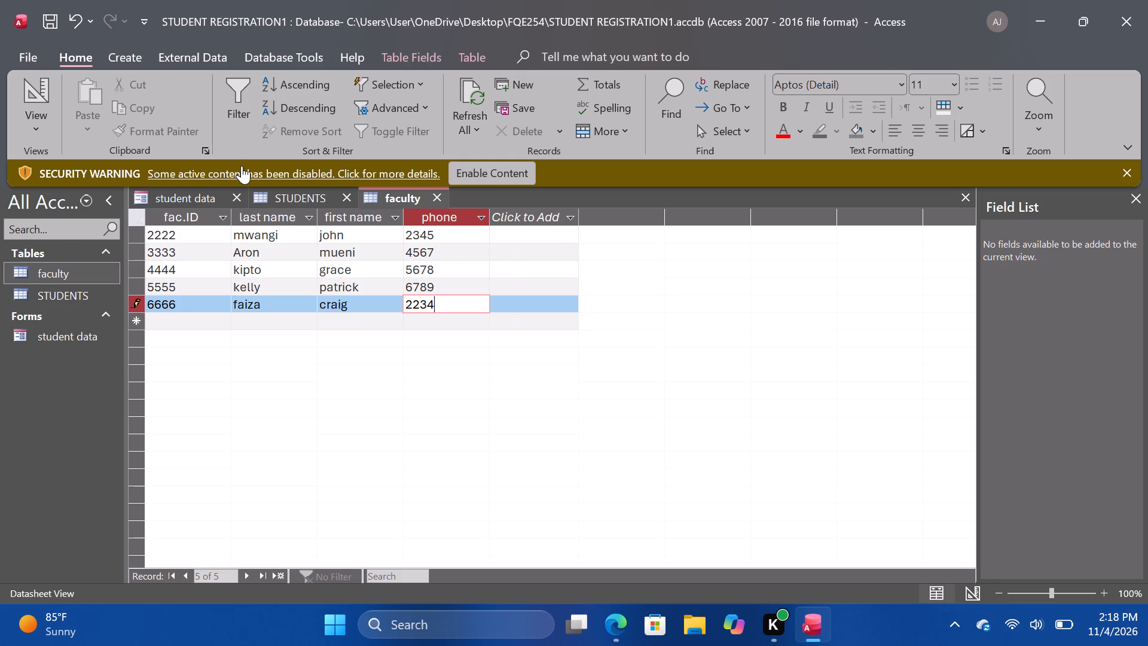
Open the database's Relationships layout and add the faculty and STUDENTS tables to it.
click(299, 55)
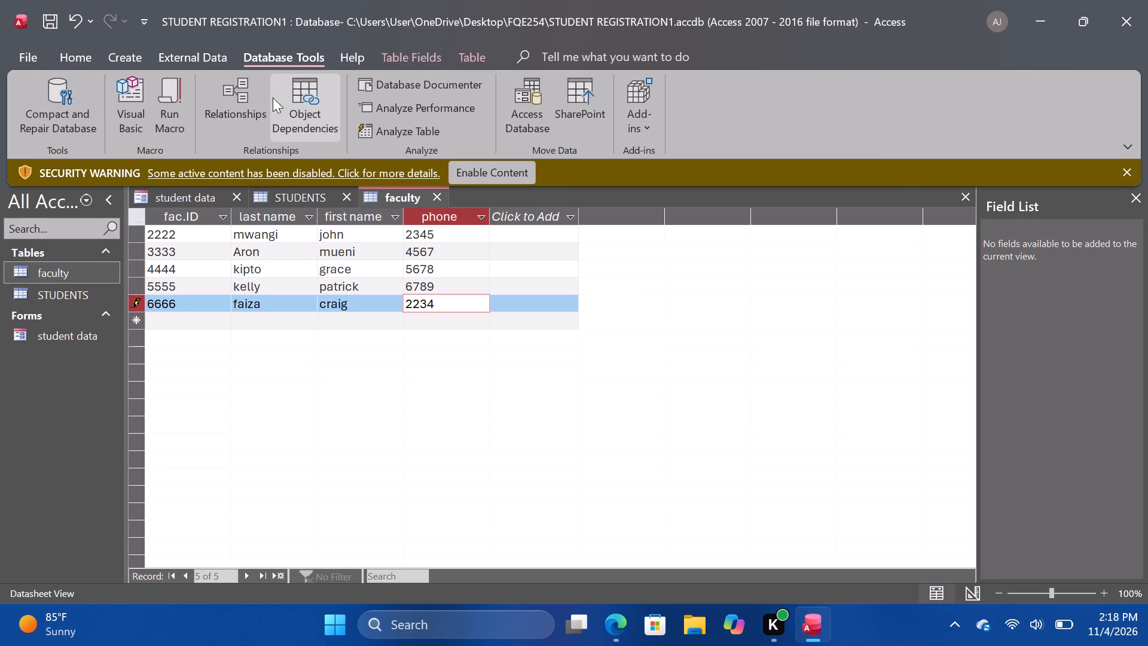
click(255, 101)
click(4, 514)
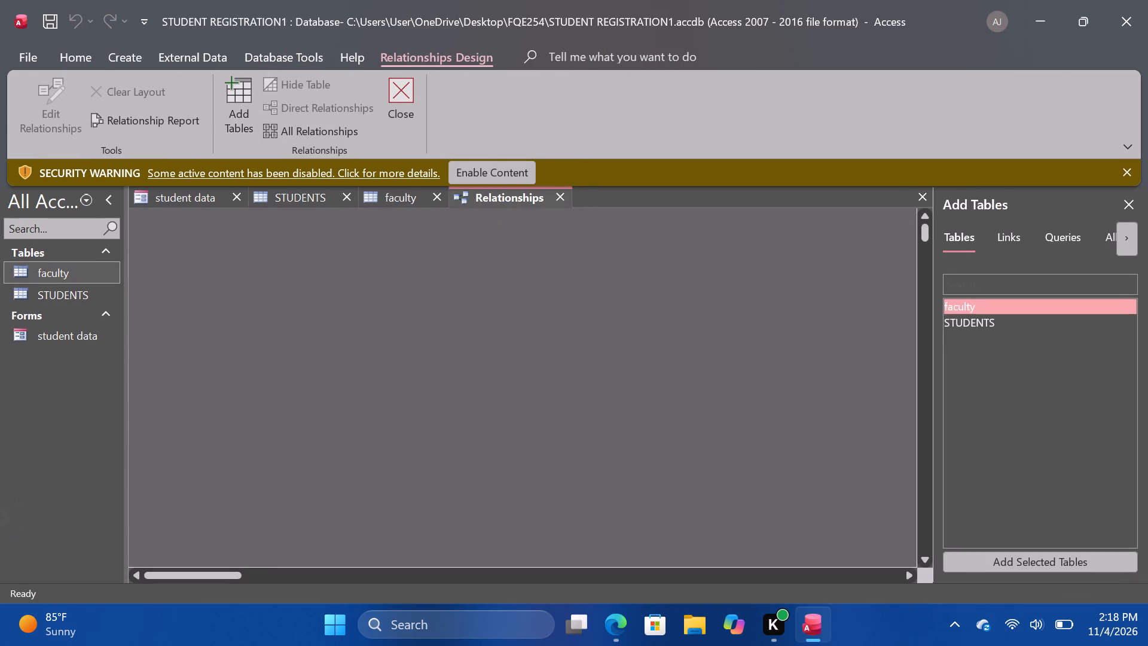
click(1040, 563)
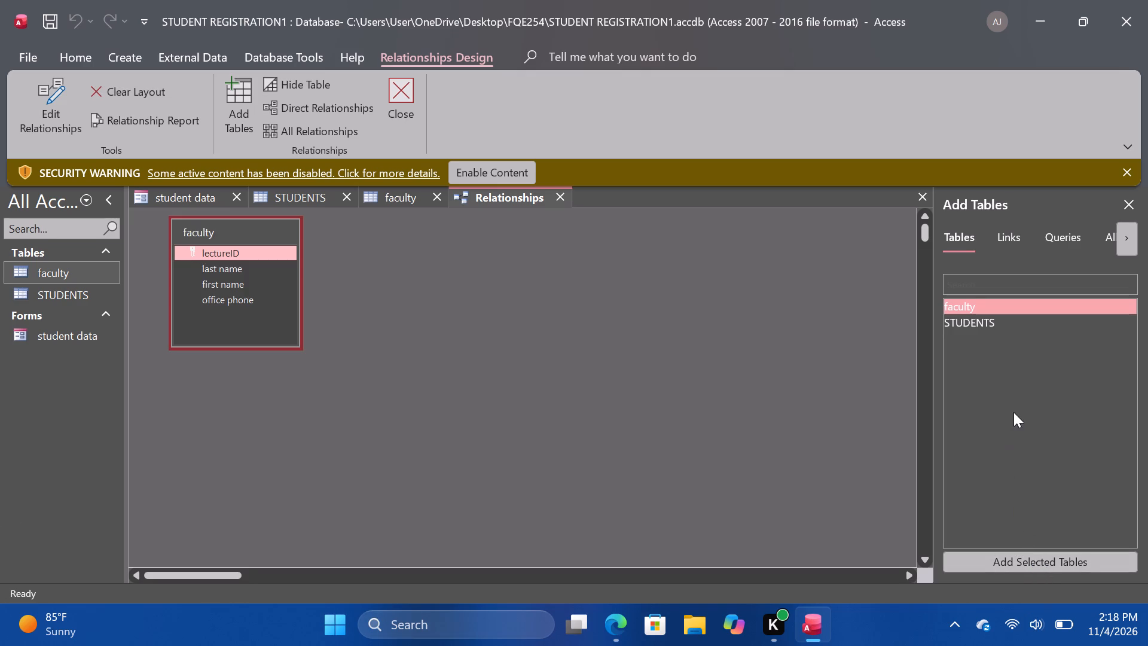
click(987, 325)
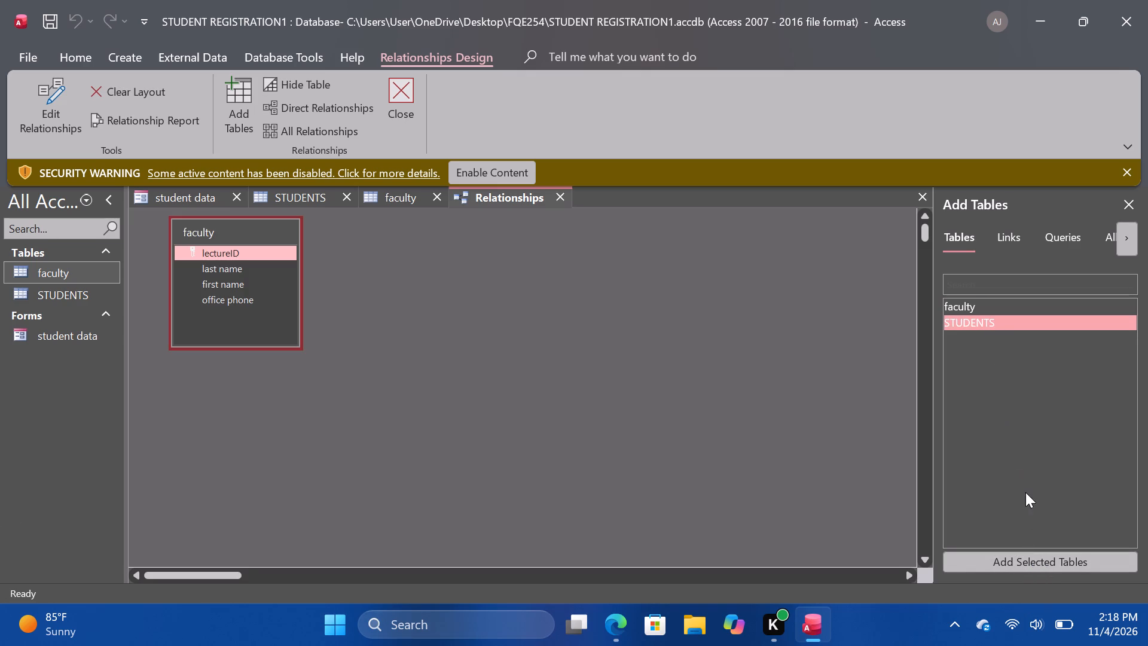
click(1028, 562)
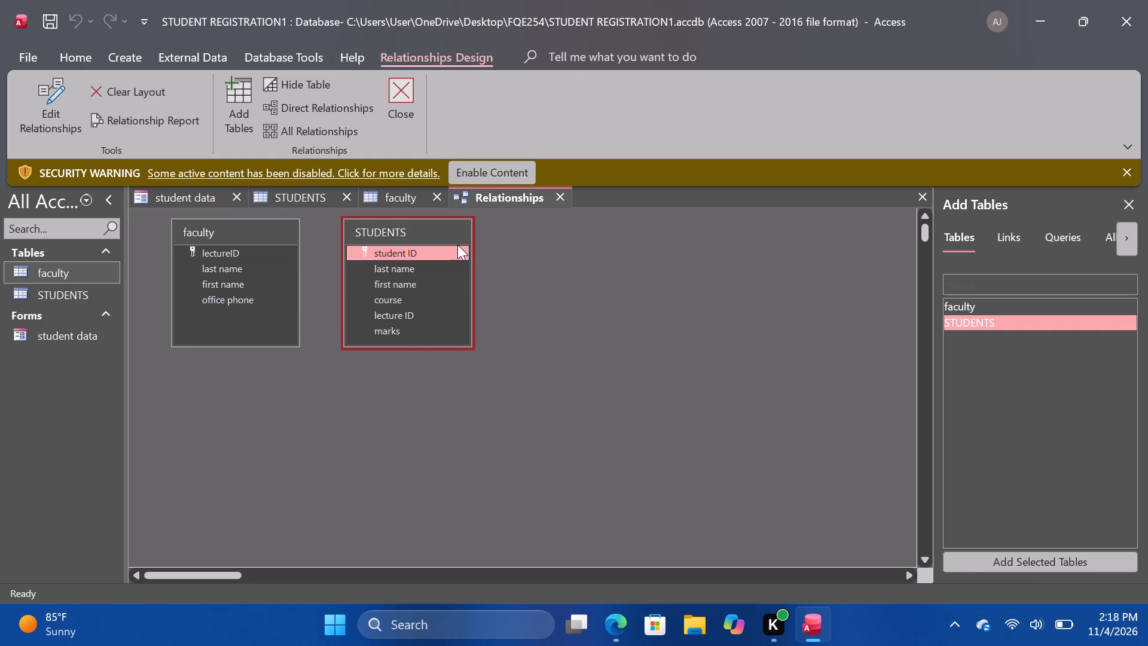
Move the STUDENTS table box diagonally down and away from the faculty box in the relationships layout.
drag(464, 232, 543, 287)
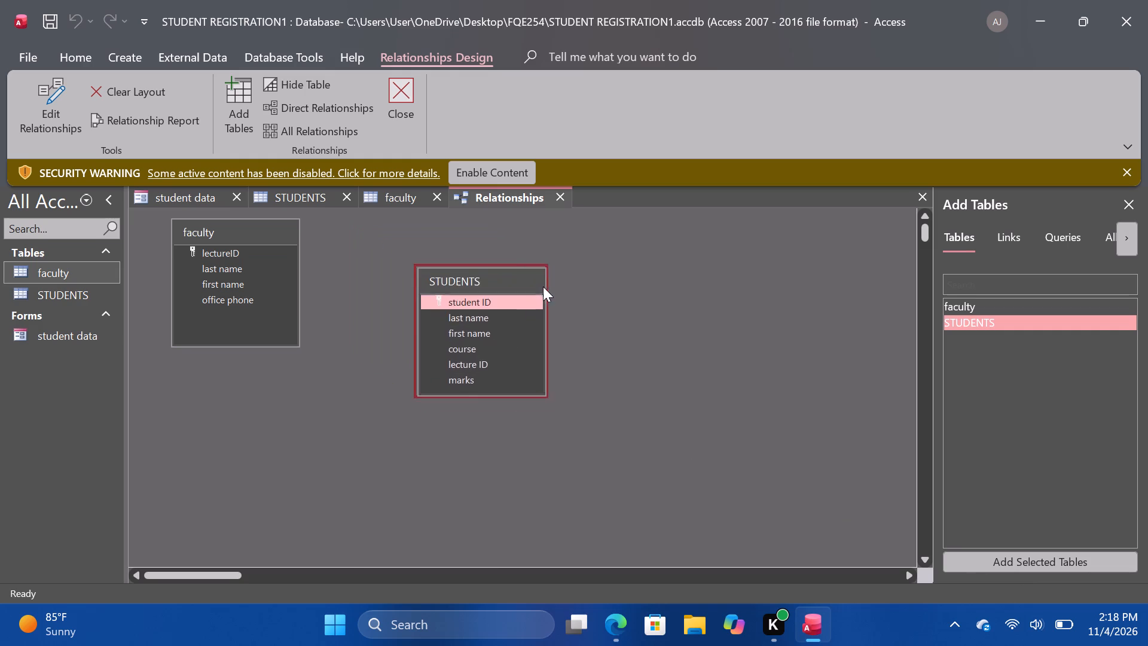
drag(543, 287, 622, 352)
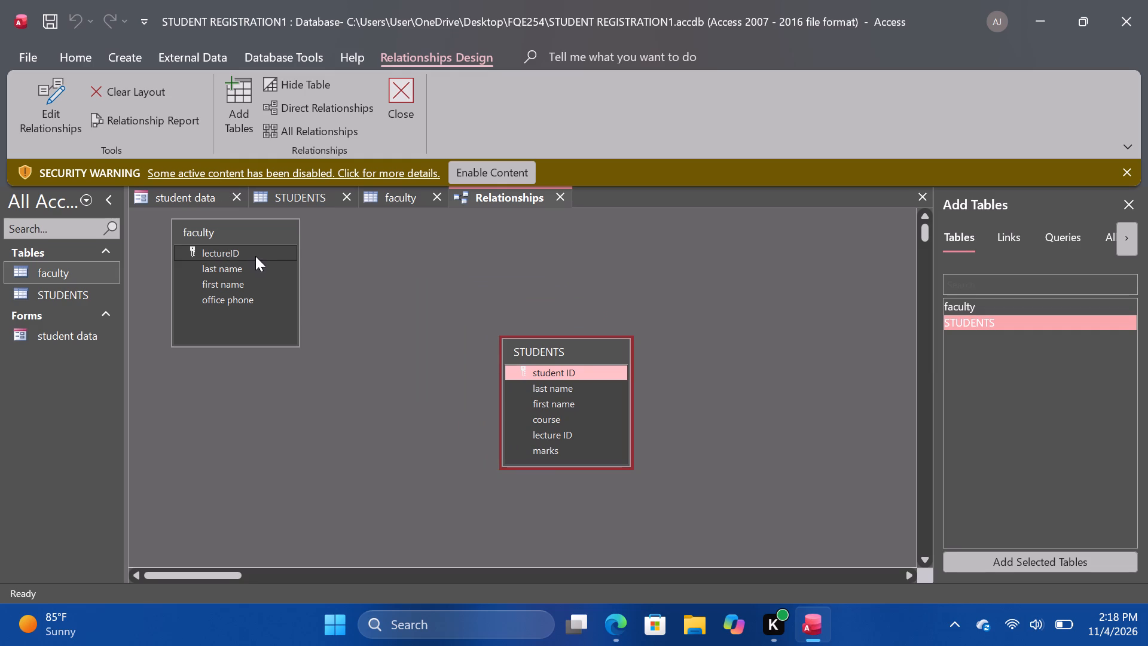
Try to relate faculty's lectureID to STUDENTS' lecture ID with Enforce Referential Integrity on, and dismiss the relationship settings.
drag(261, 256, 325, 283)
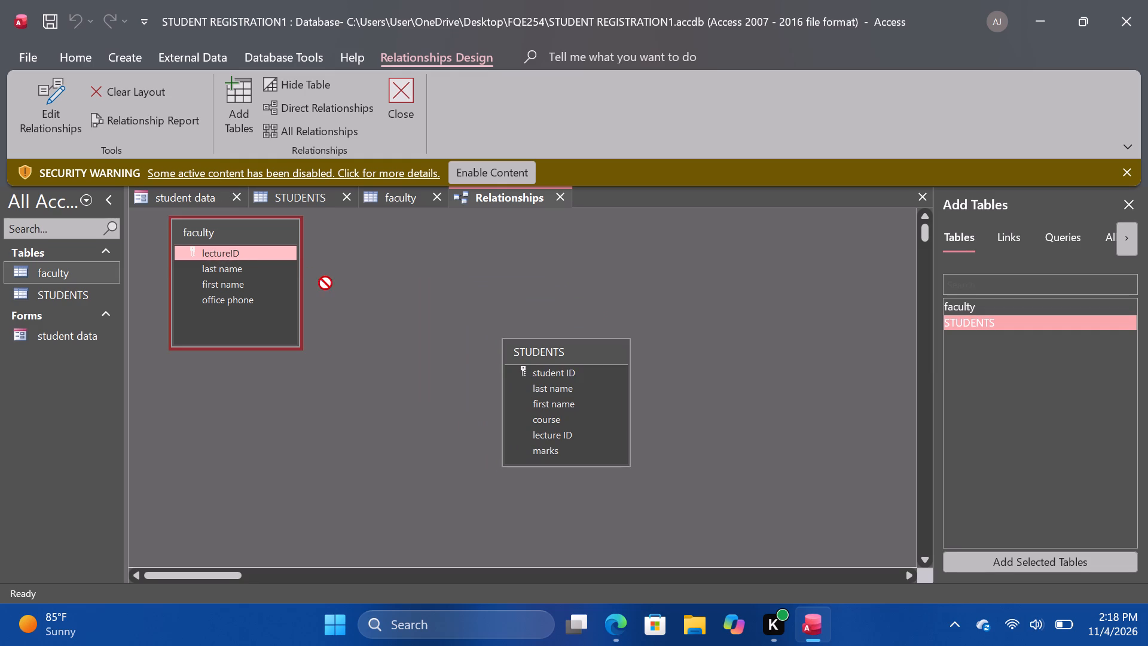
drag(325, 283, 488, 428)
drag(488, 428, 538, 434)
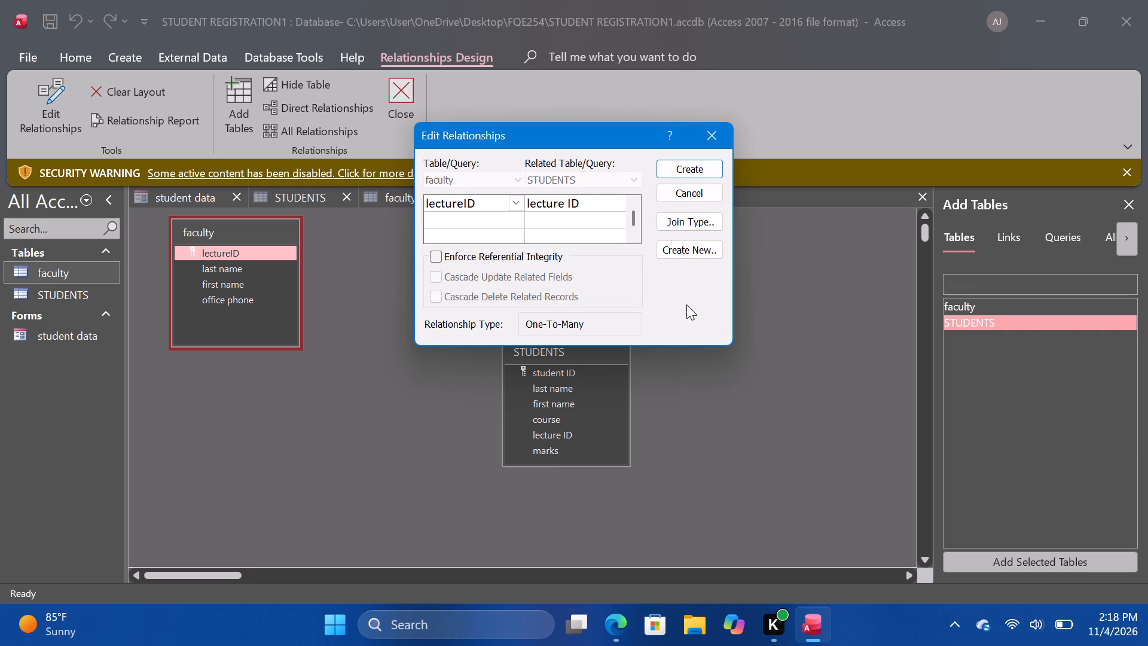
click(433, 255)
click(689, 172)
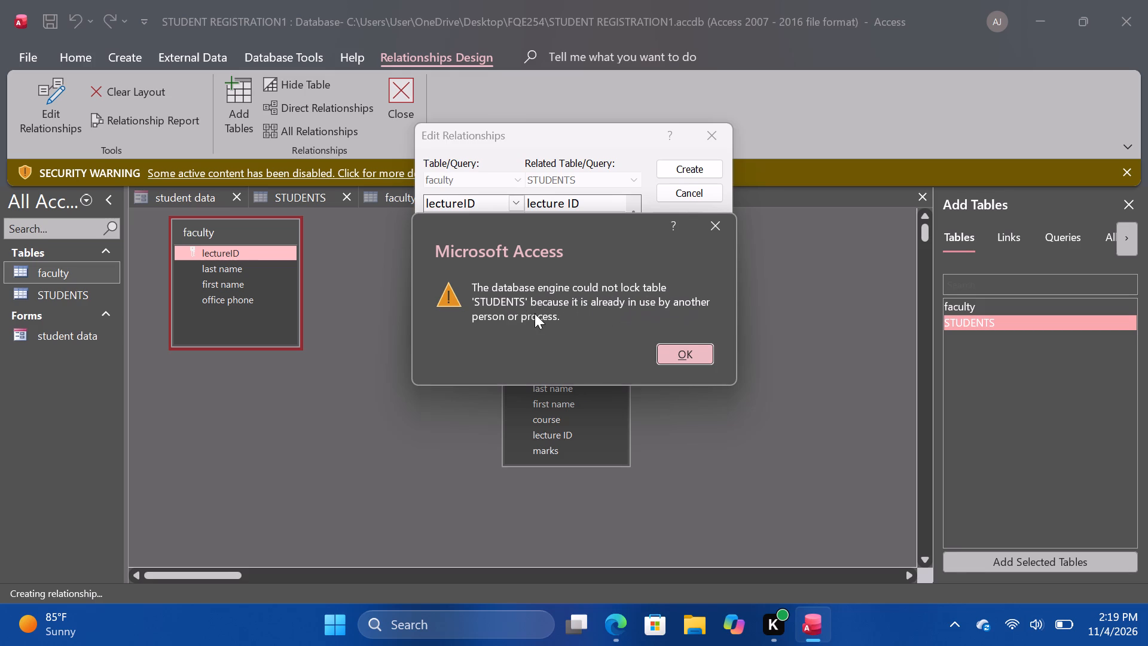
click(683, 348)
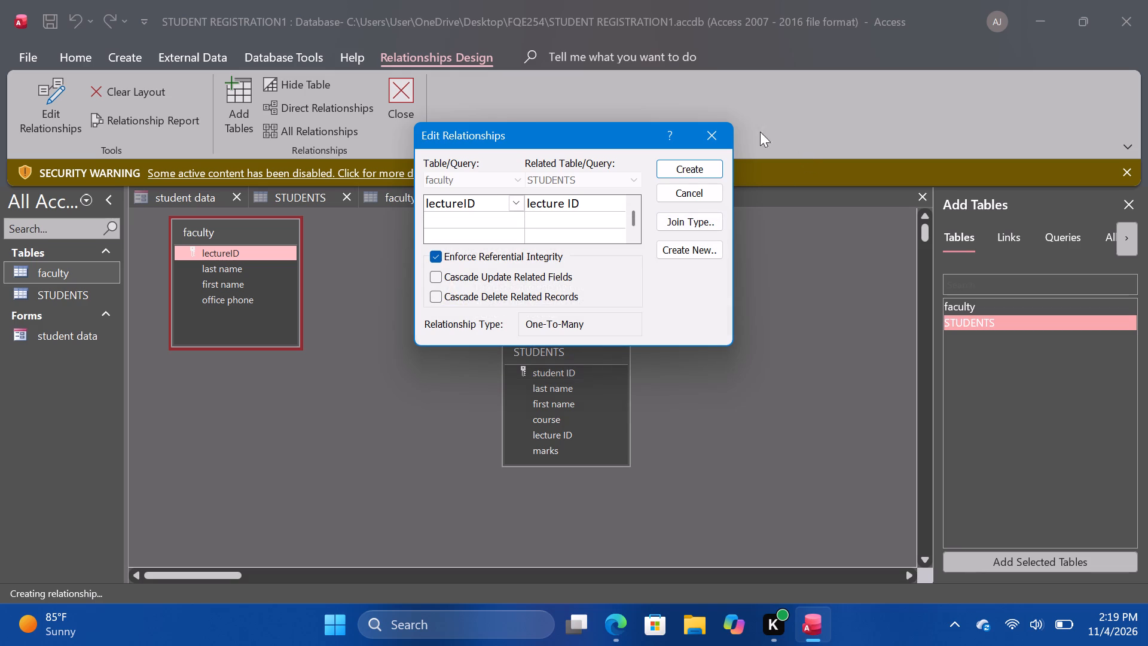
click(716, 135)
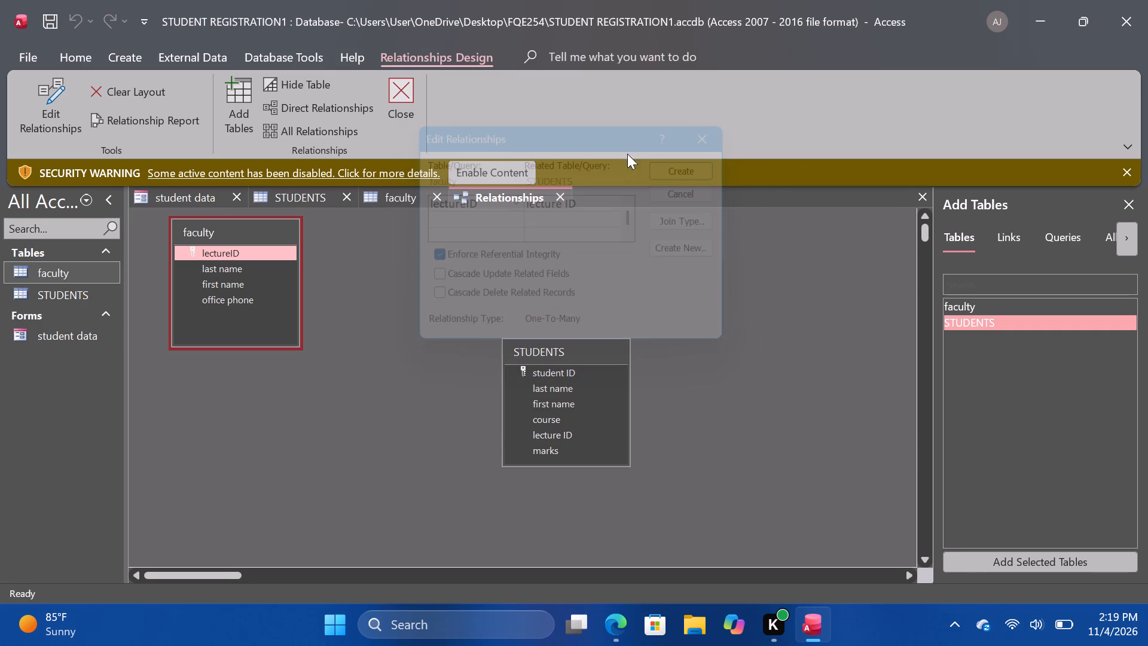
Close the open faculty and STUDENTS table datasheets, keeping the relationships layout open.
click(442, 198)
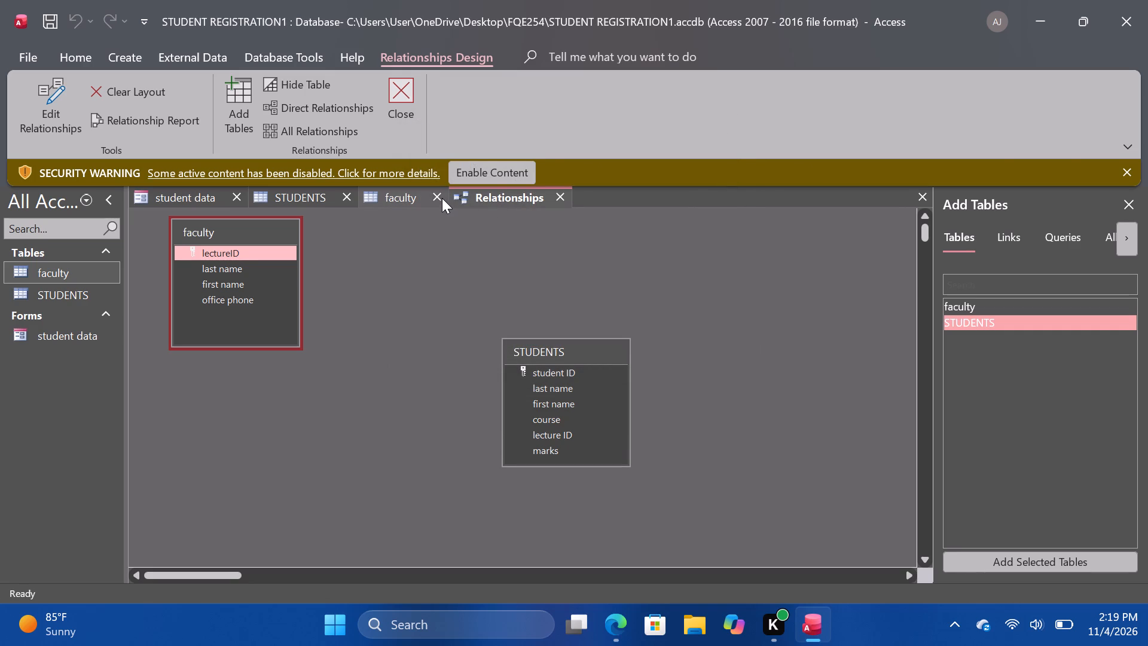
click(350, 199)
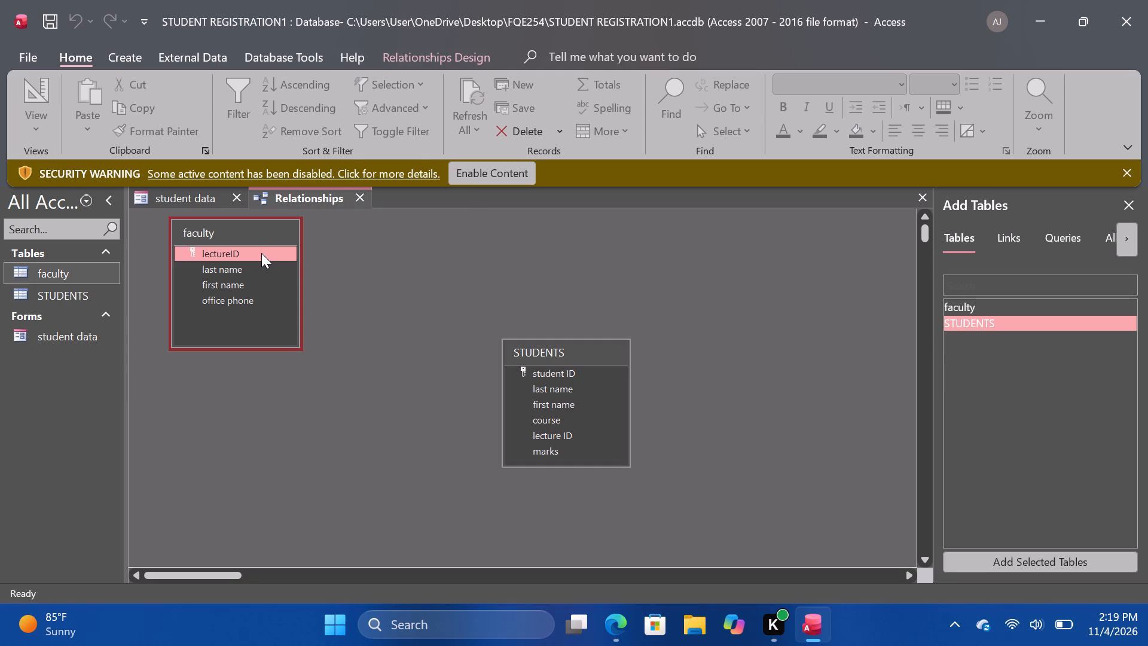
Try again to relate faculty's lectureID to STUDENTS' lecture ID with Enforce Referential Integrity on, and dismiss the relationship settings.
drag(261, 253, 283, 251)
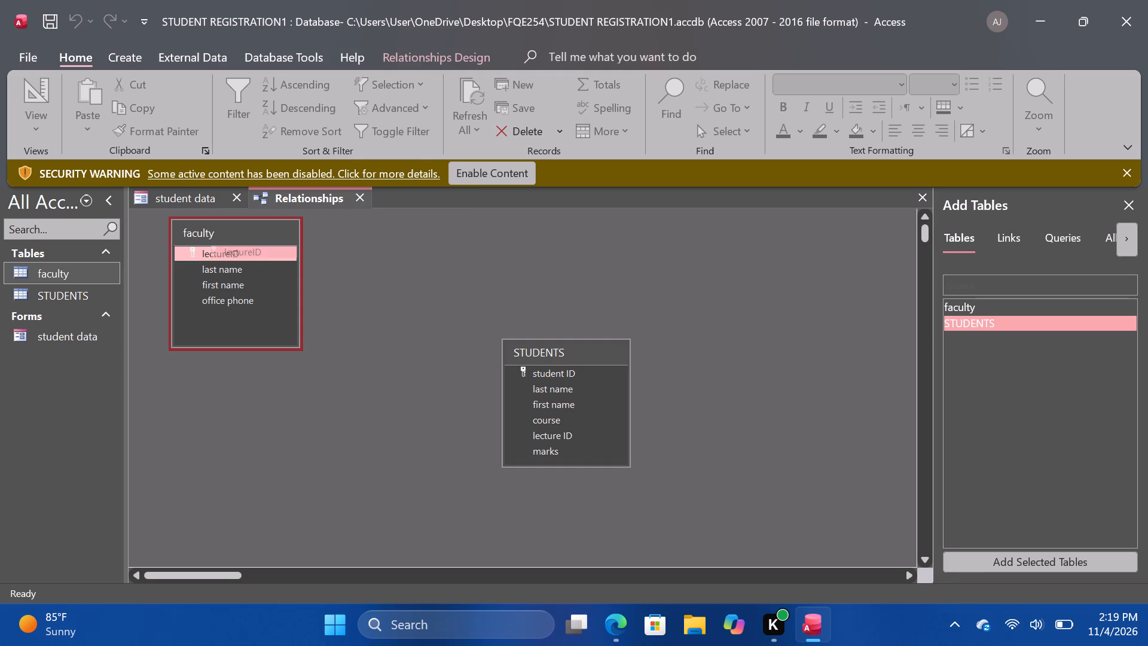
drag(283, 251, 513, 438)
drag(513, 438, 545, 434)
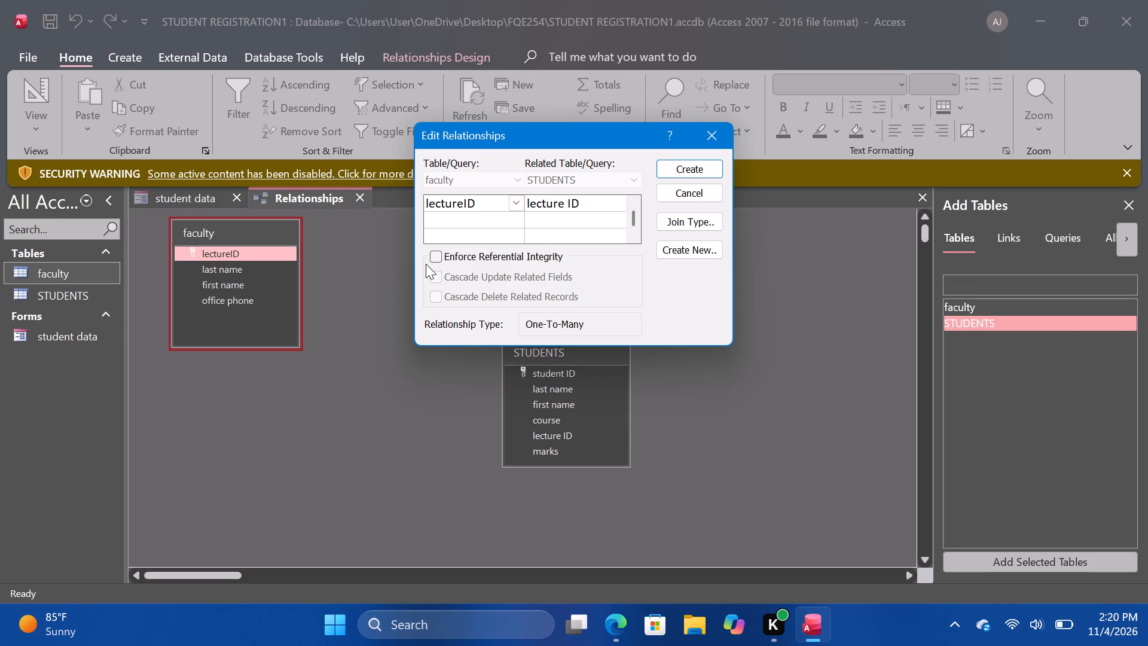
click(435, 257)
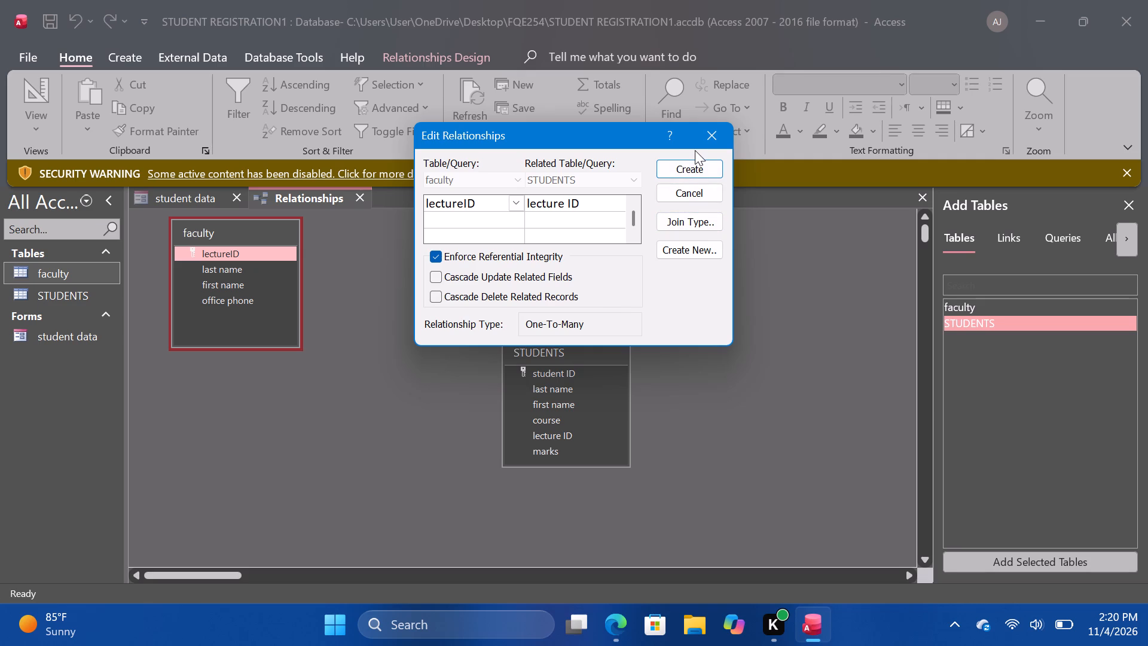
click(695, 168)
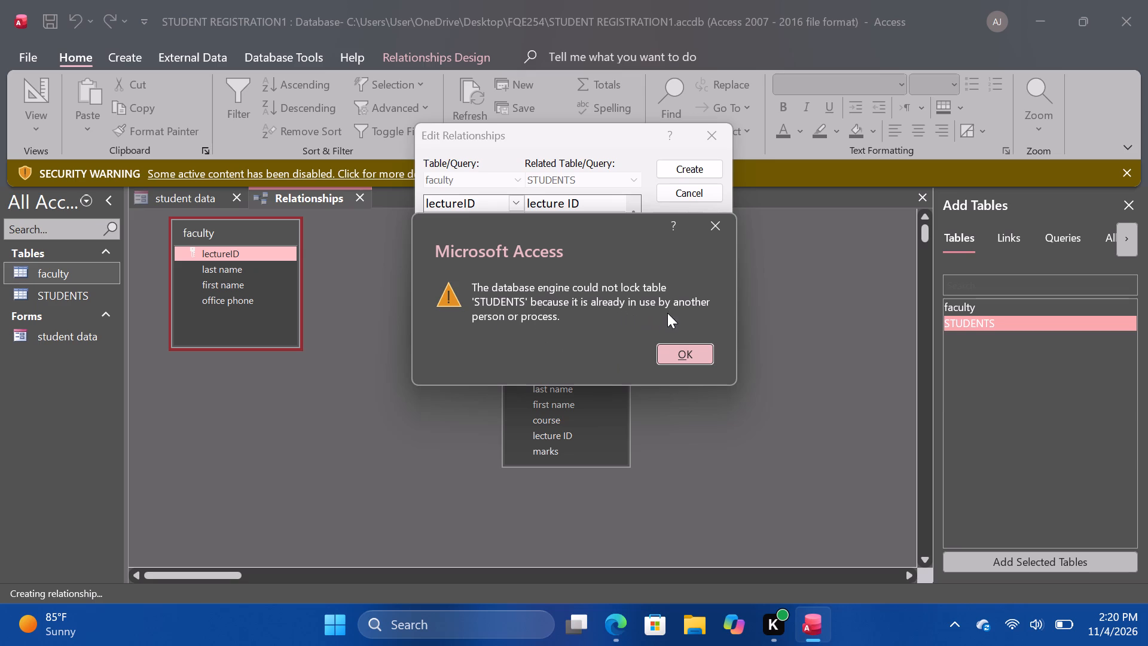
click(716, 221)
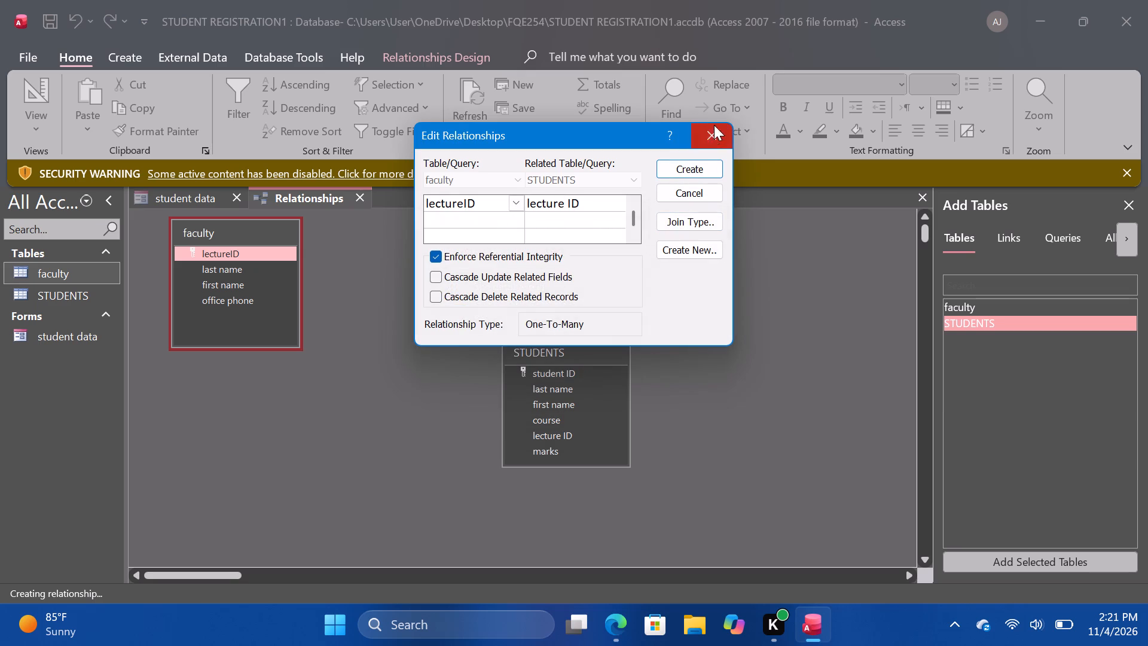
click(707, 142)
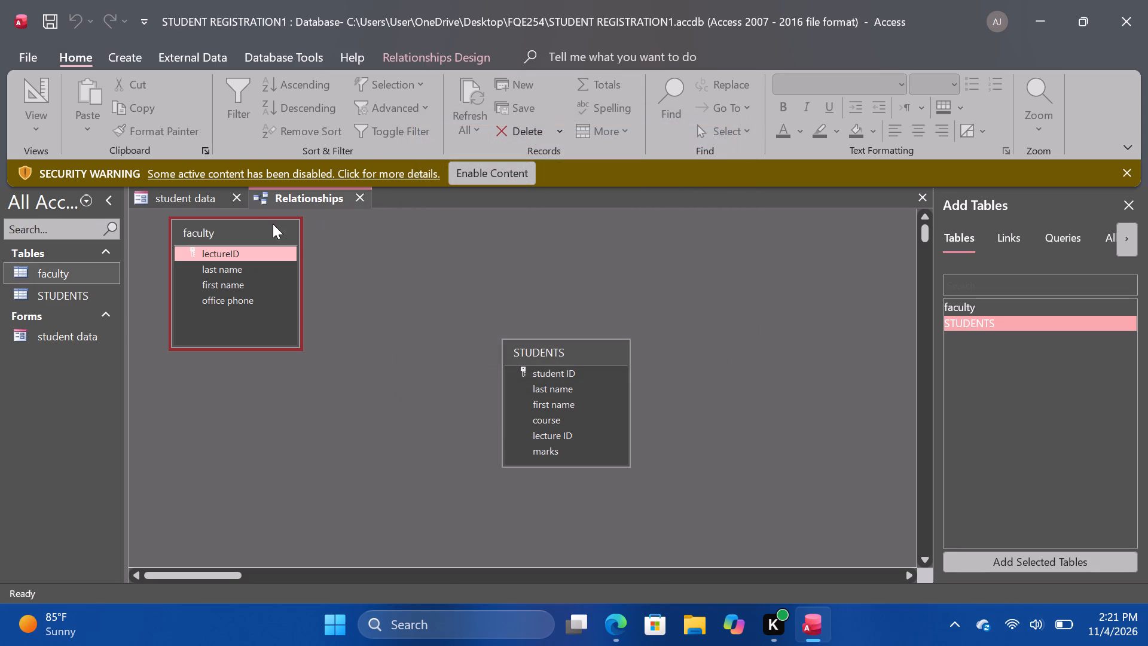
Close the student data form, keeping the relationships layout open.
click(236, 200)
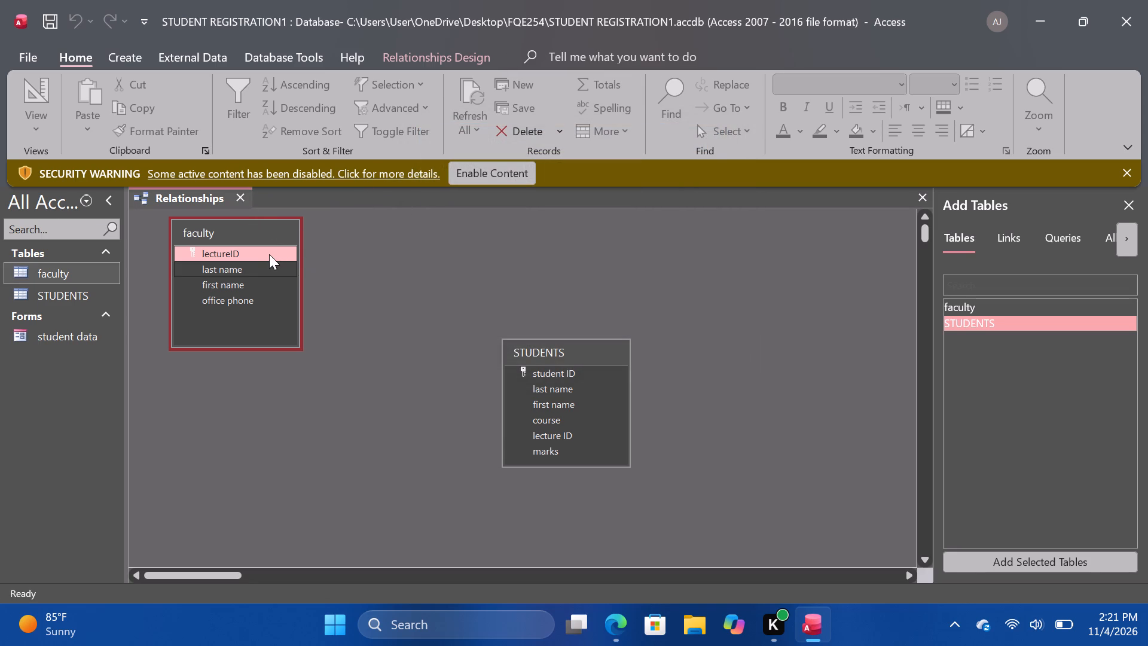
Create the one-to-many relationship from faculty's lectureID to STUDENTS' lecture ID with Enforce Referential Integrity on.
drag(269, 254, 502, 441)
drag(502, 441, 536, 439)
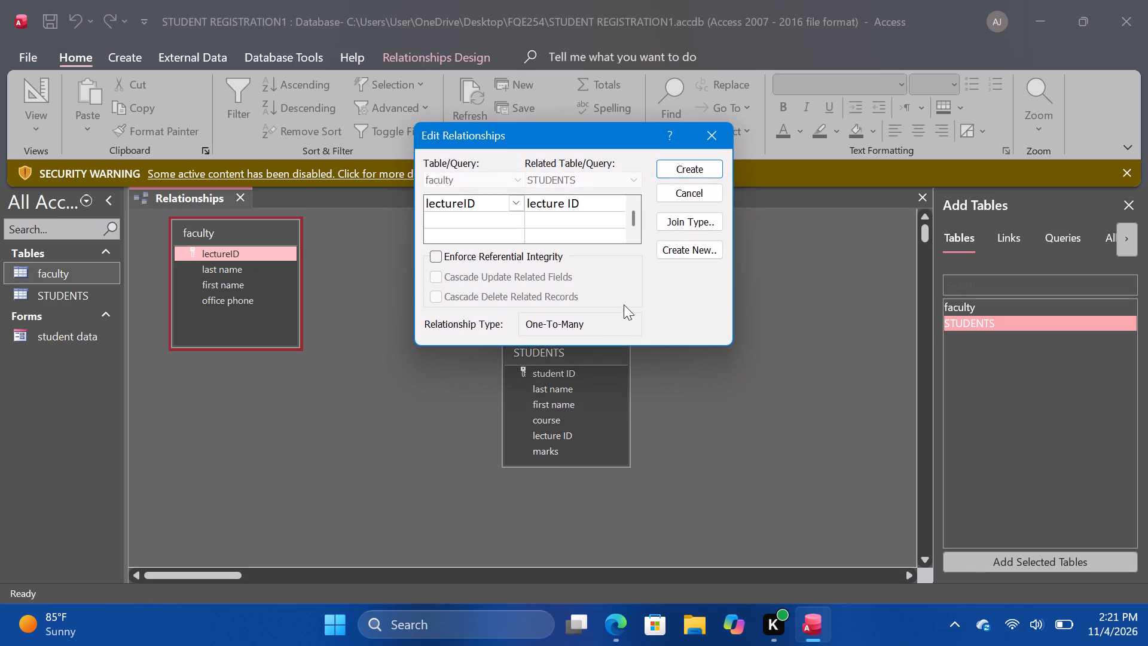
click(441, 253)
click(683, 167)
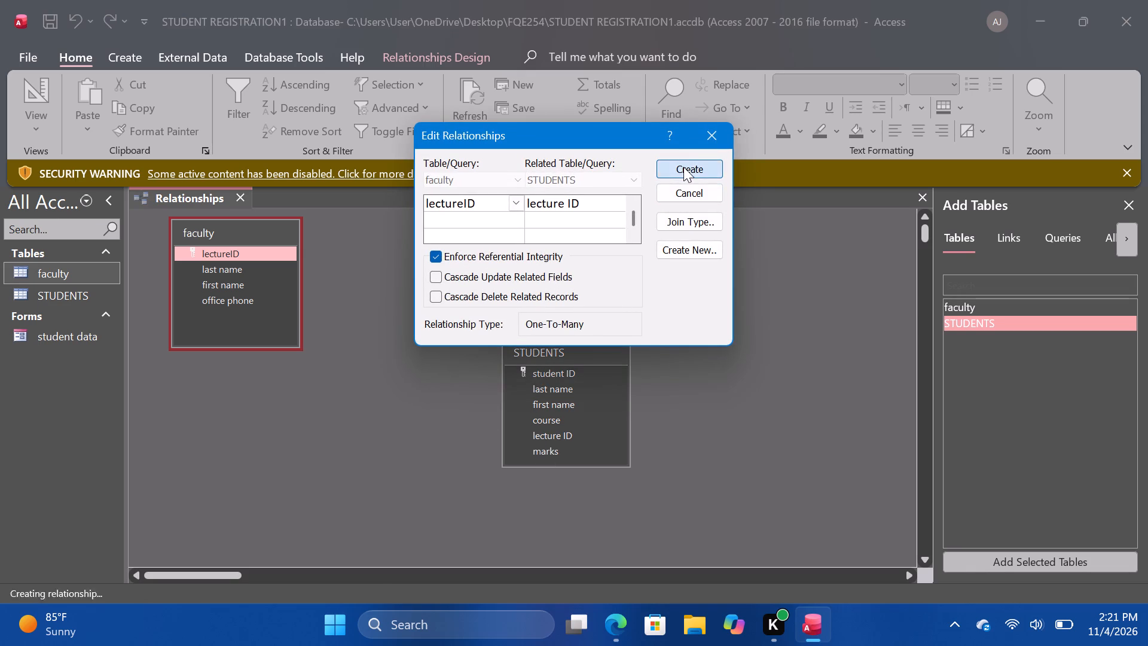
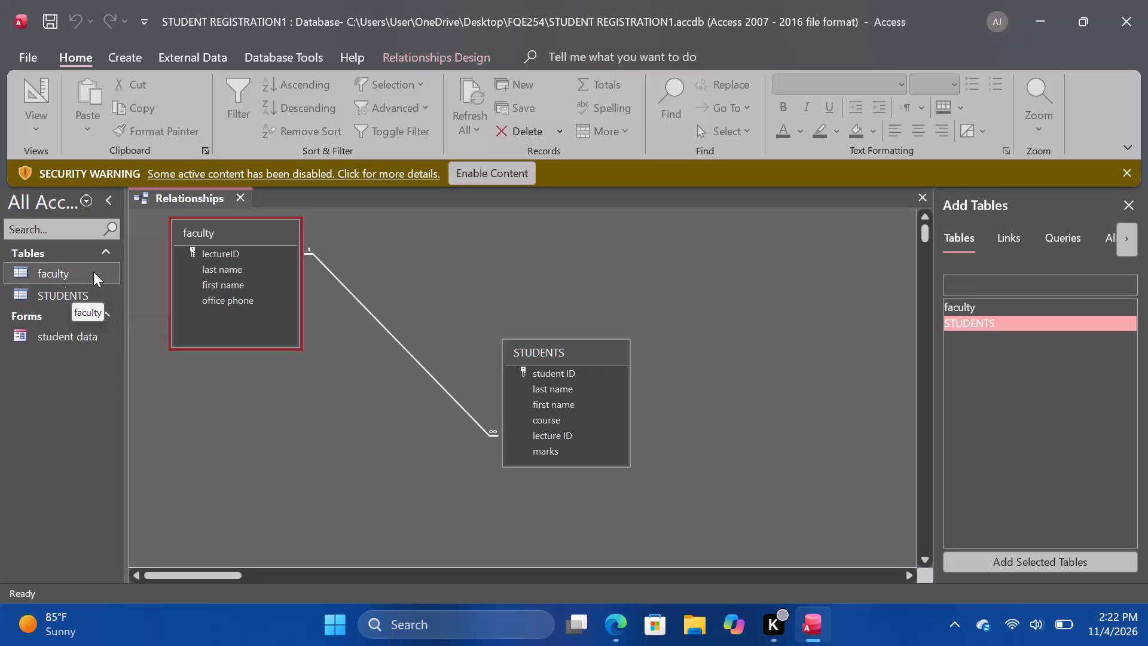
Design a query on the STUDENTS table with the fields first name, last name, course and marks, and run it.
click(133, 57)
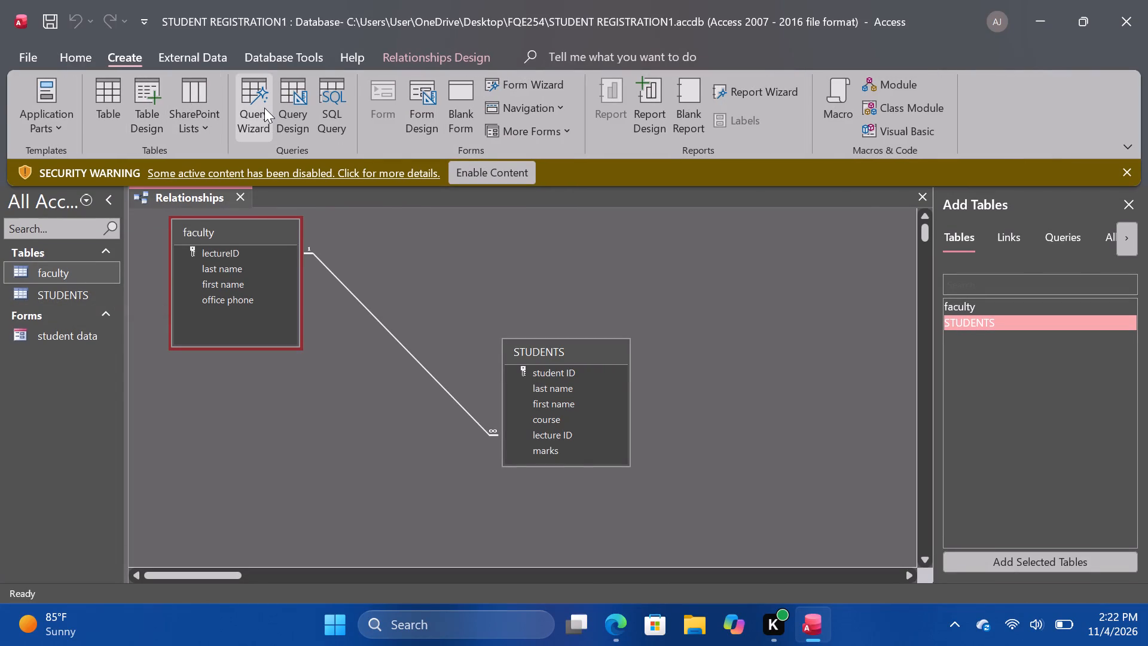
click(298, 113)
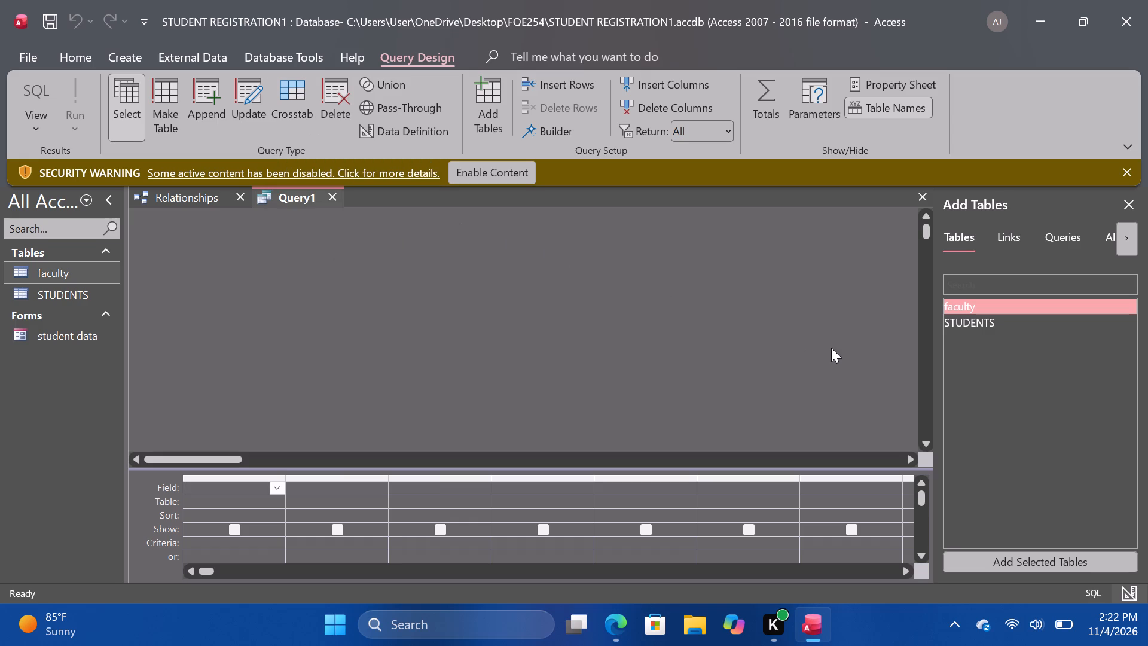
click(973, 325)
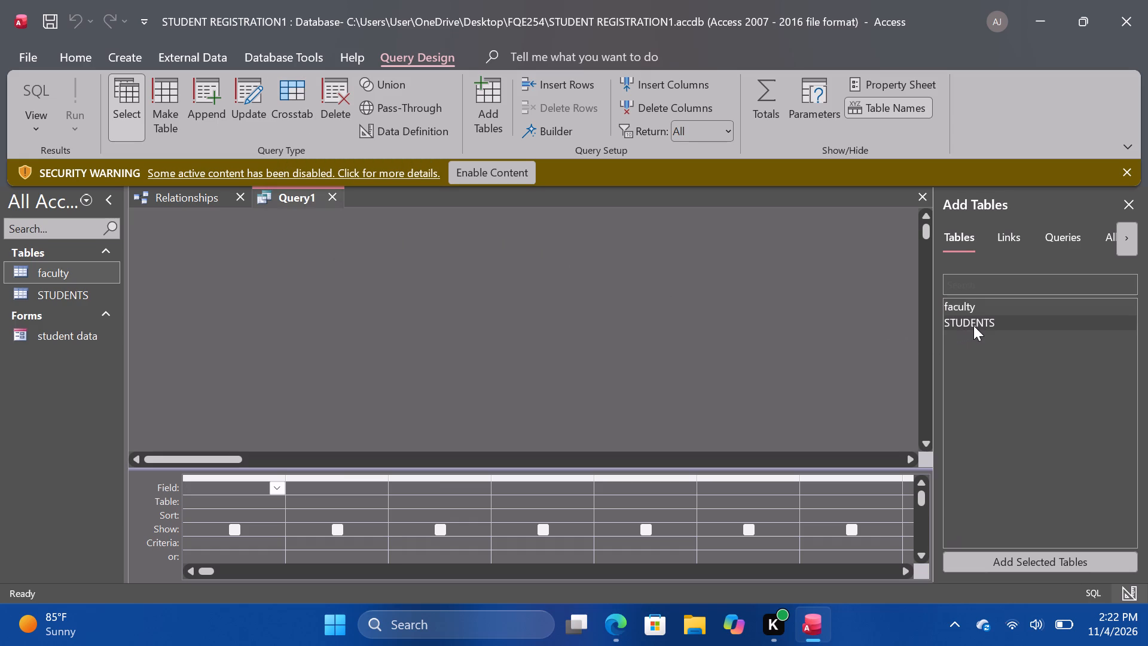
click(1019, 562)
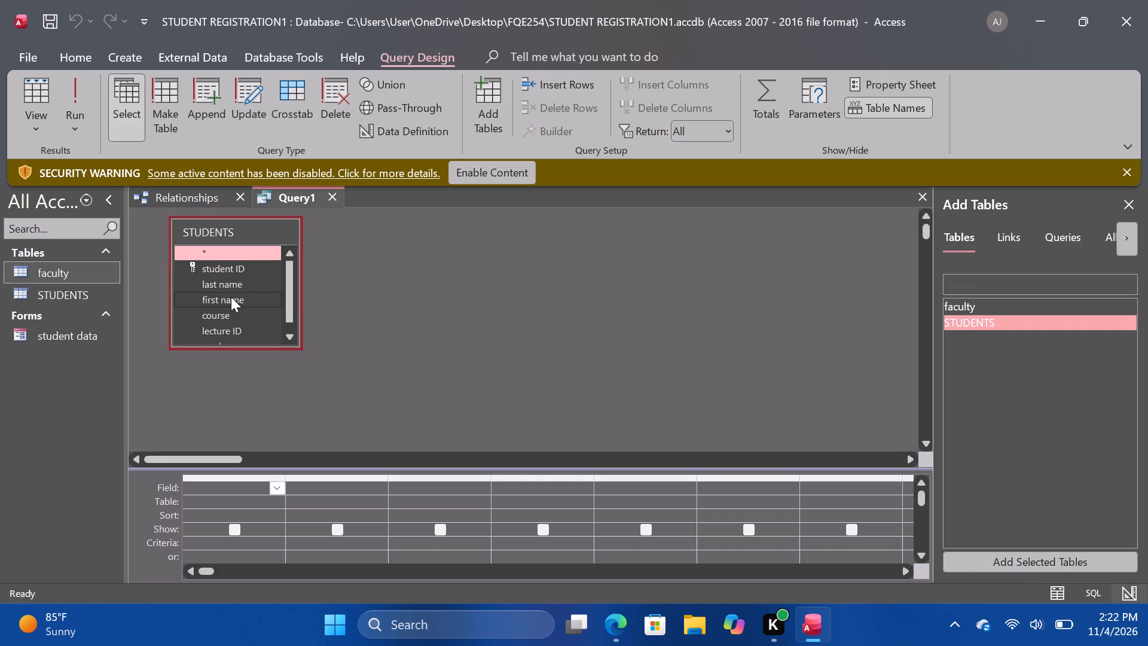
drag(231, 297, 246, 496)
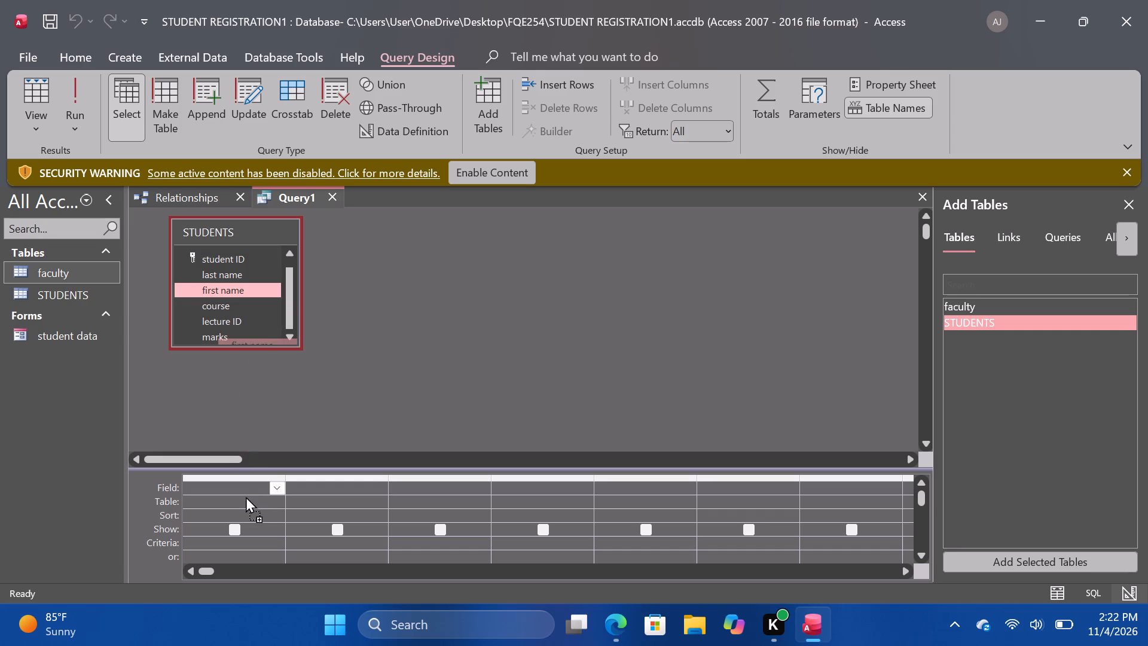
drag(246, 496, 250, 507)
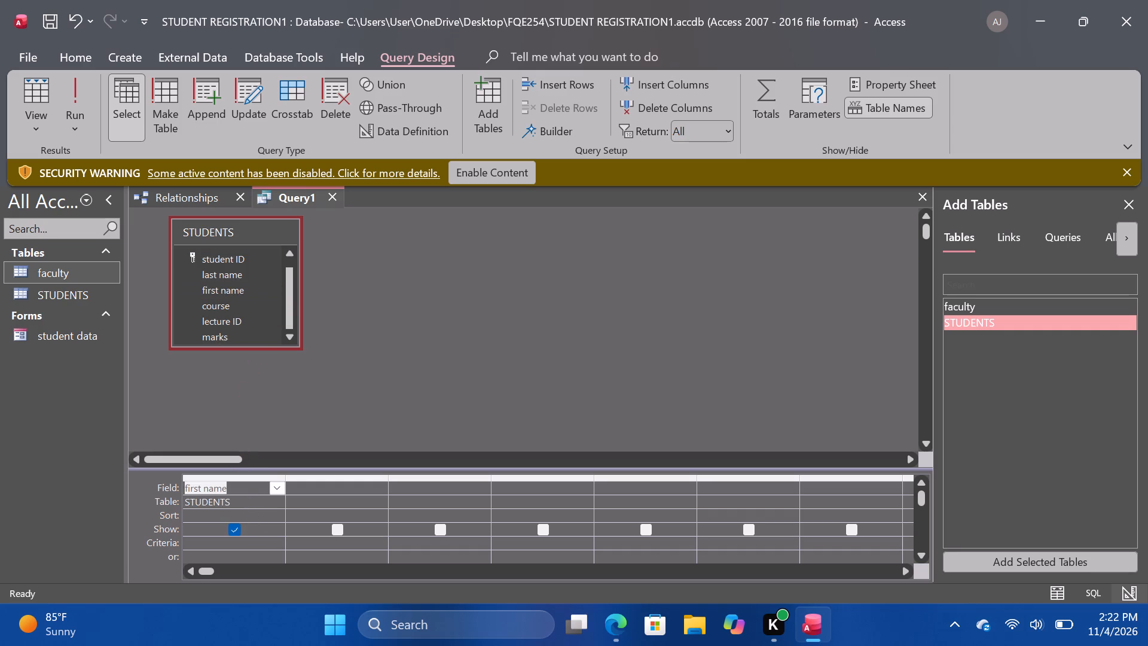
scroll(250, 507, down, 1)
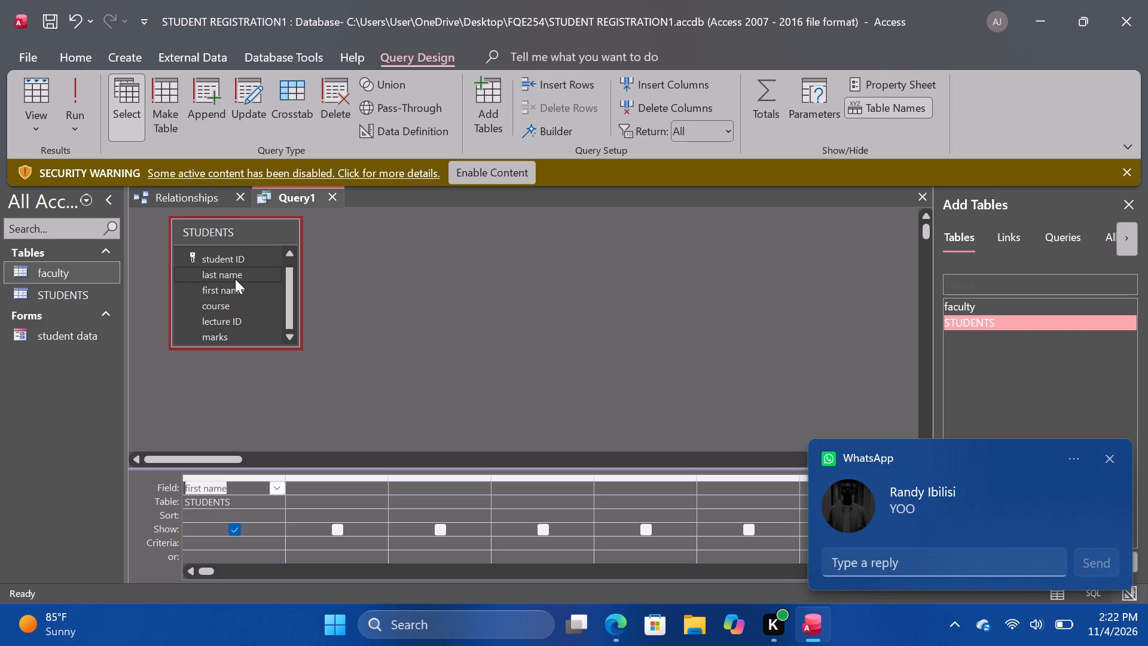
drag(235, 279, 331, 513)
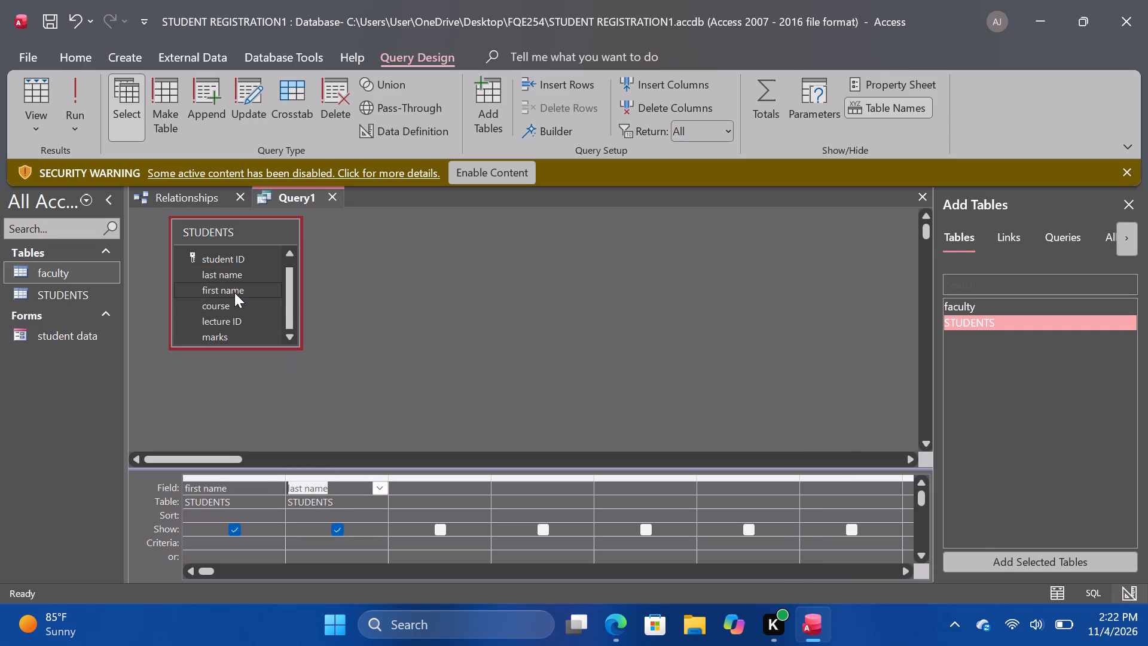
drag(230, 302, 425, 507)
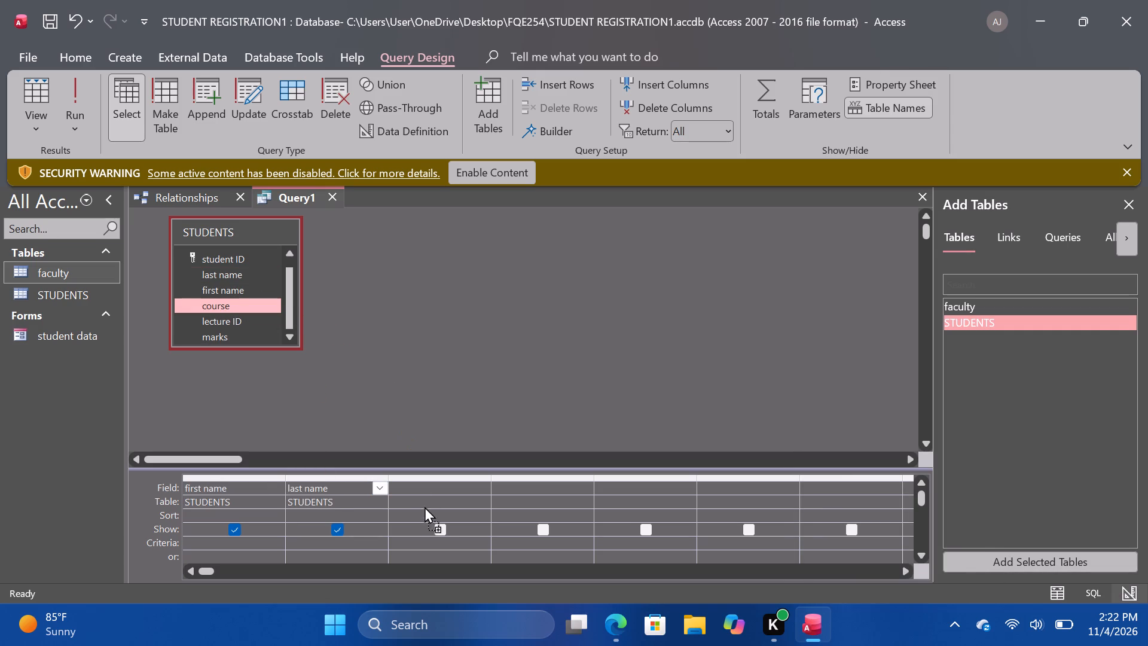
drag(425, 507, 428, 514)
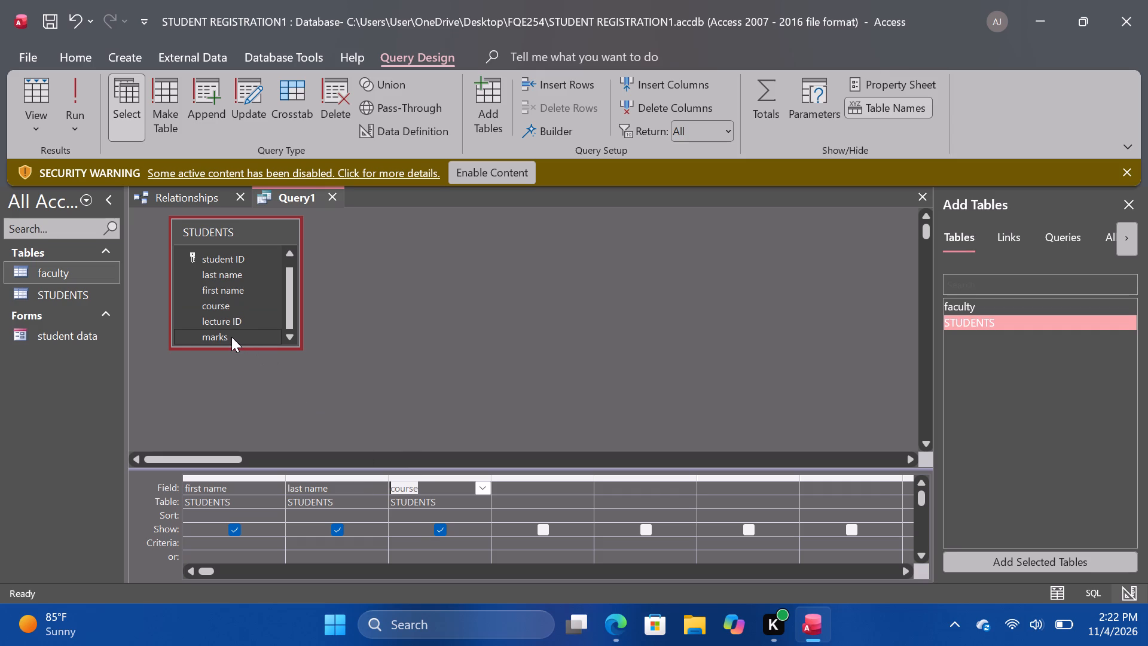
drag(231, 337, 530, 533)
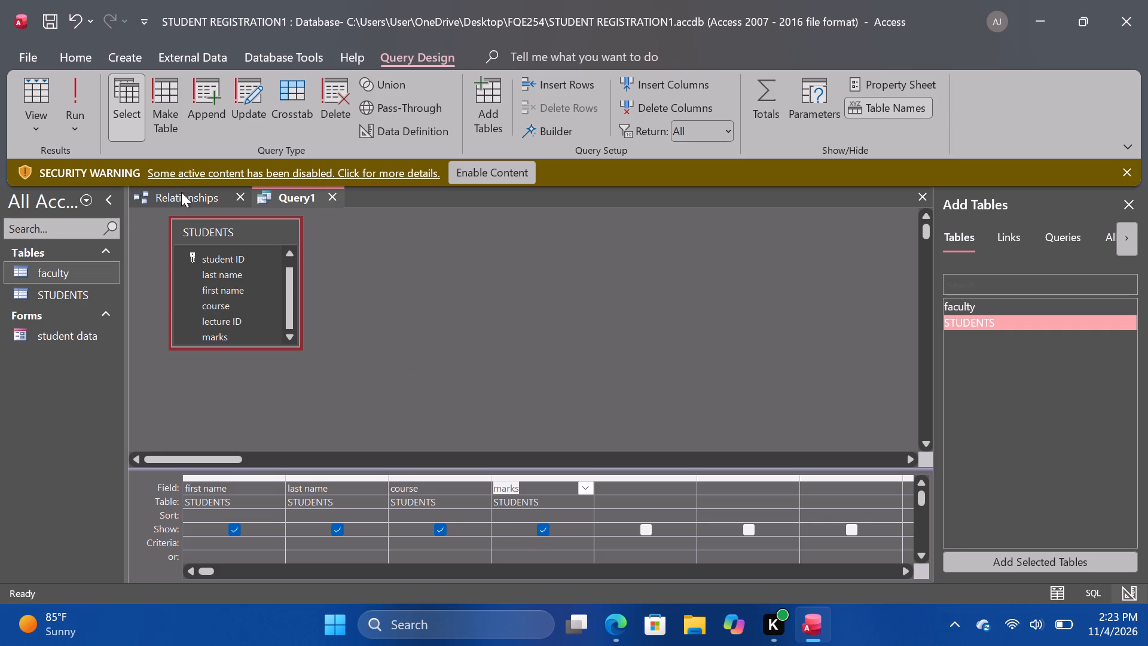
click(80, 101)
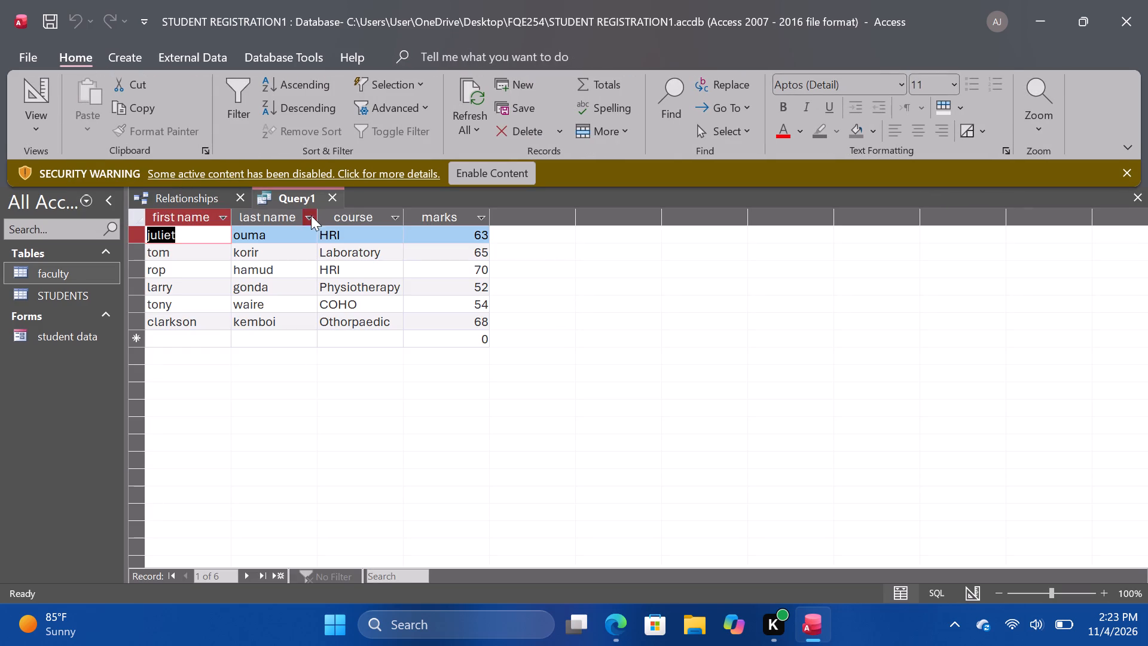
Save the query as "all students".
right_click(305, 197)
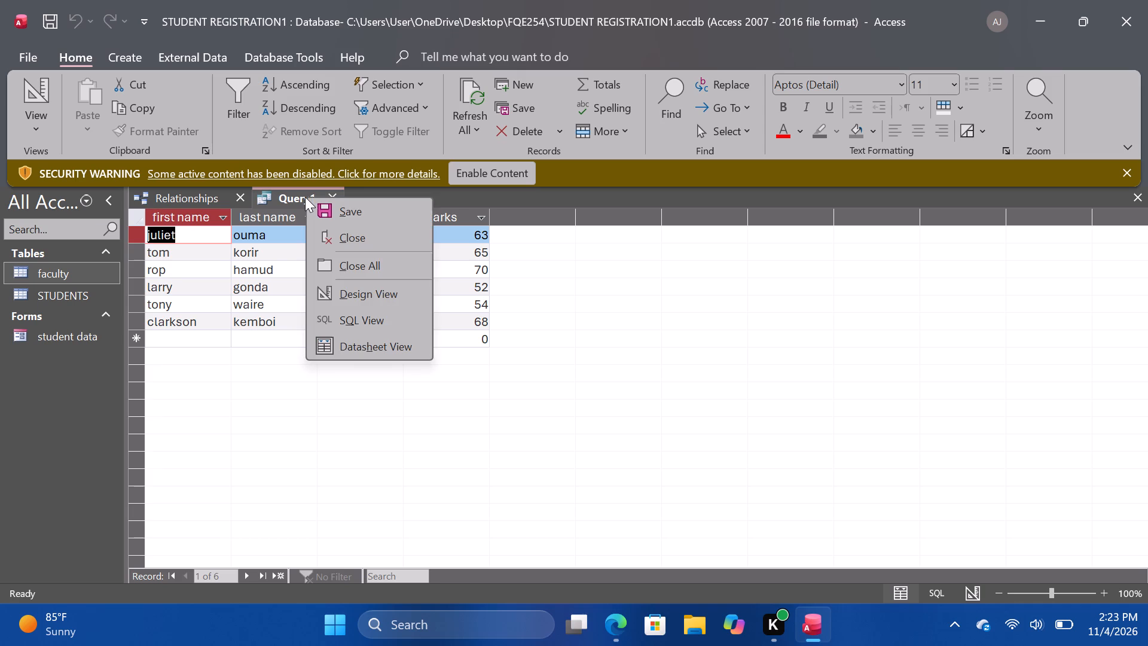
click(343, 211)
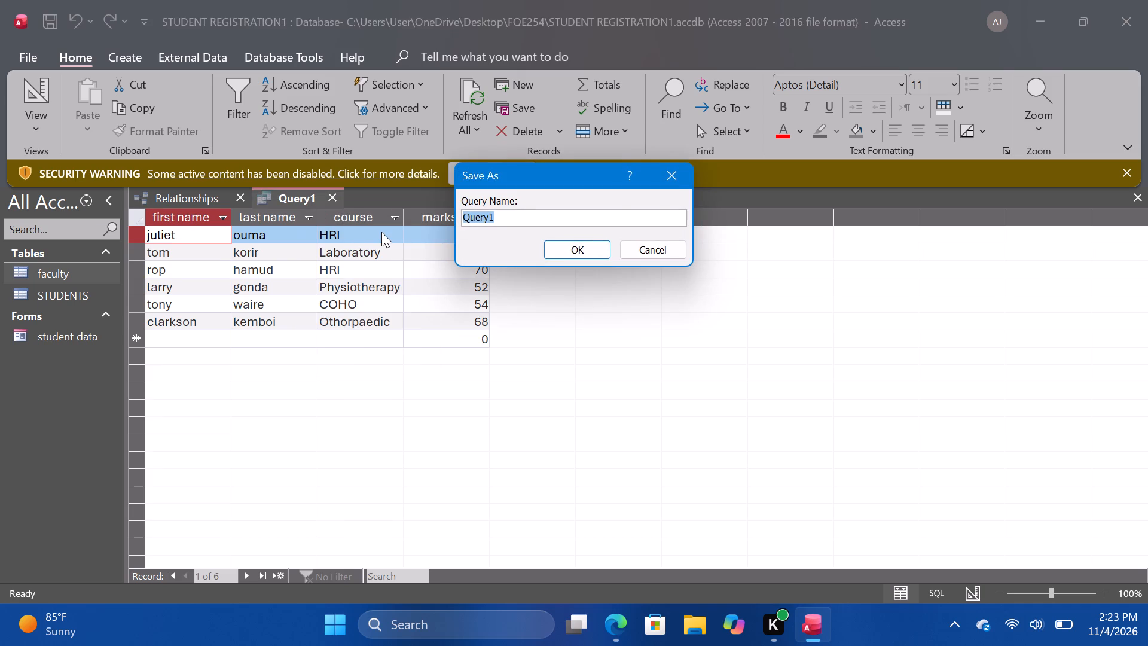
text(all student)
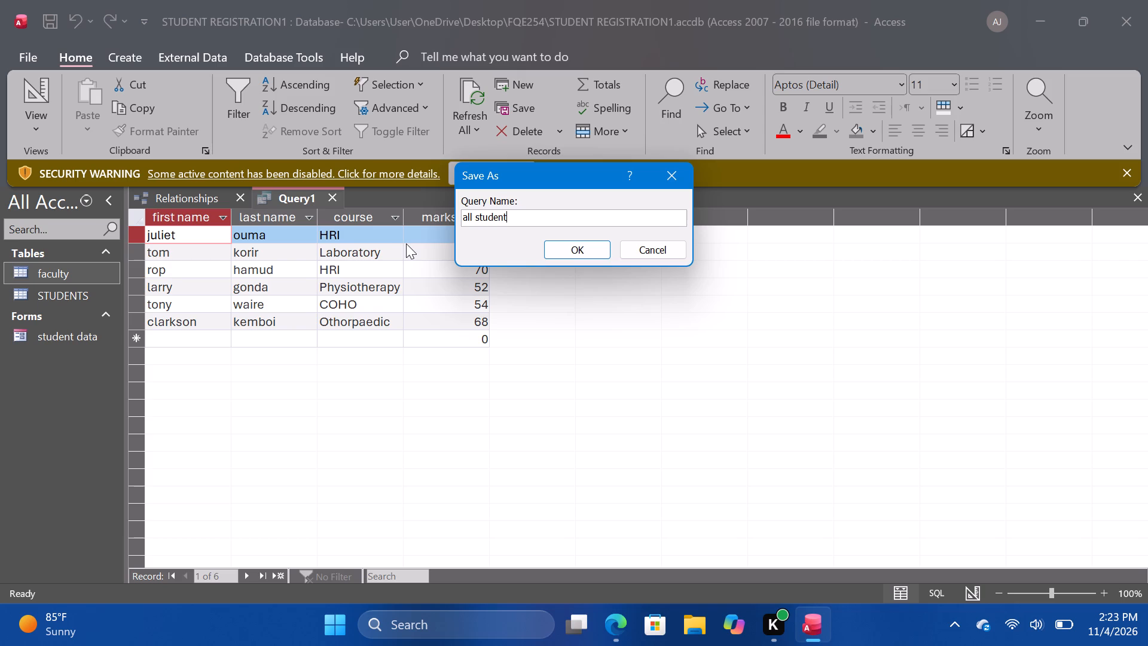
key(s)
click(575, 248)
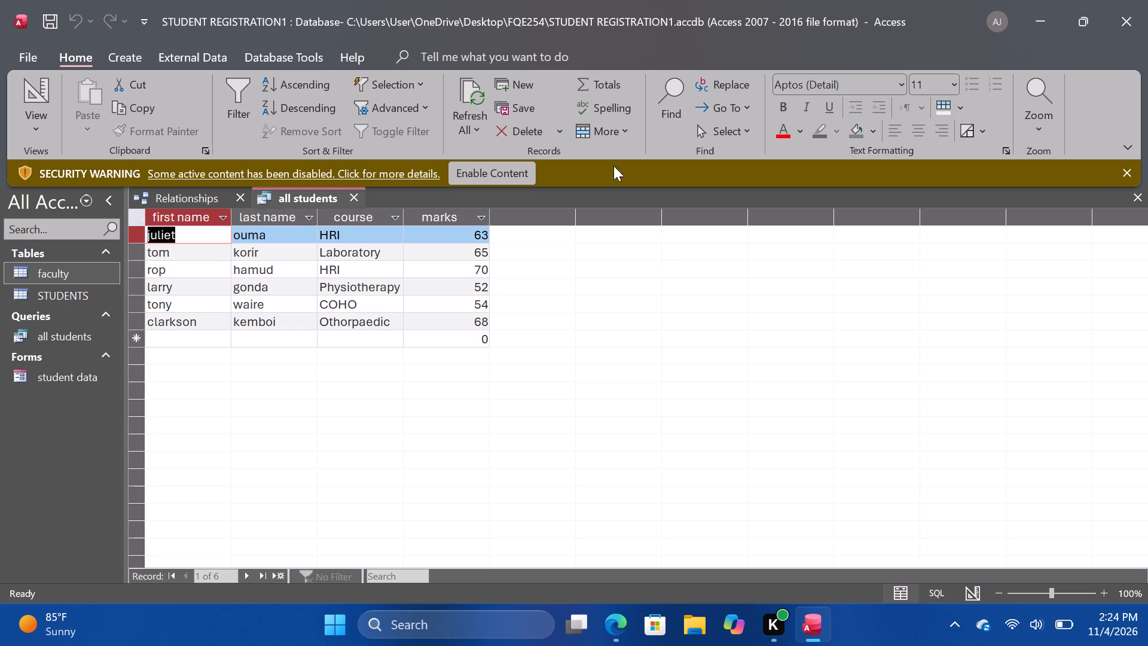
Design another query on the STUDENTS table with the fields first name, last name, marks and lecture ID.
click(130, 59)
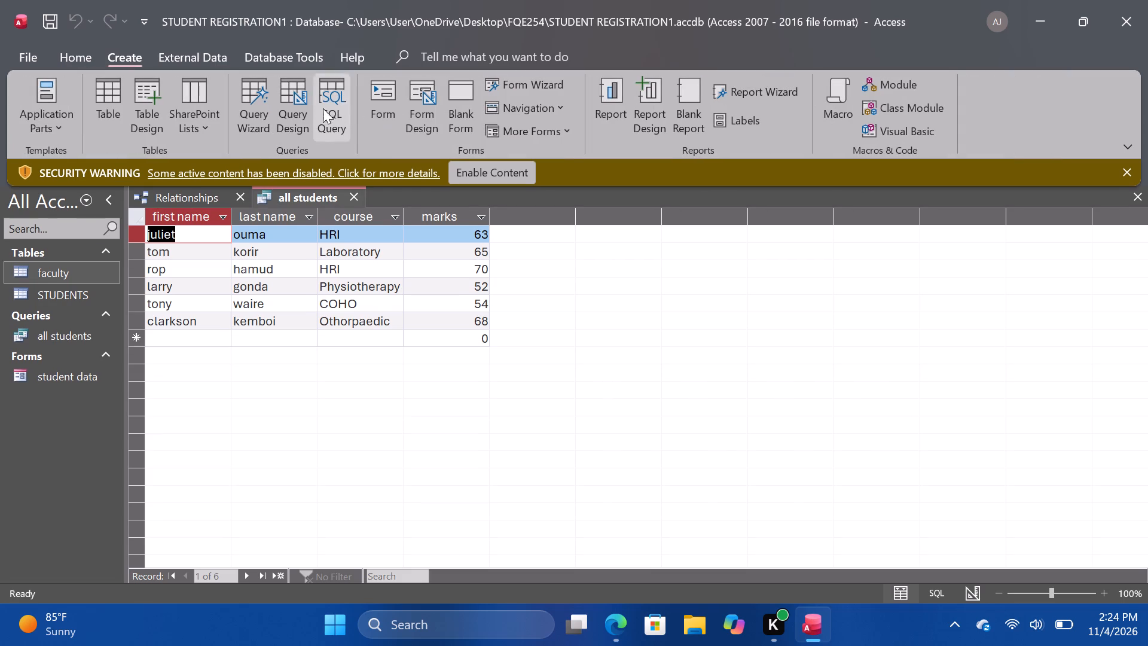
click(301, 109)
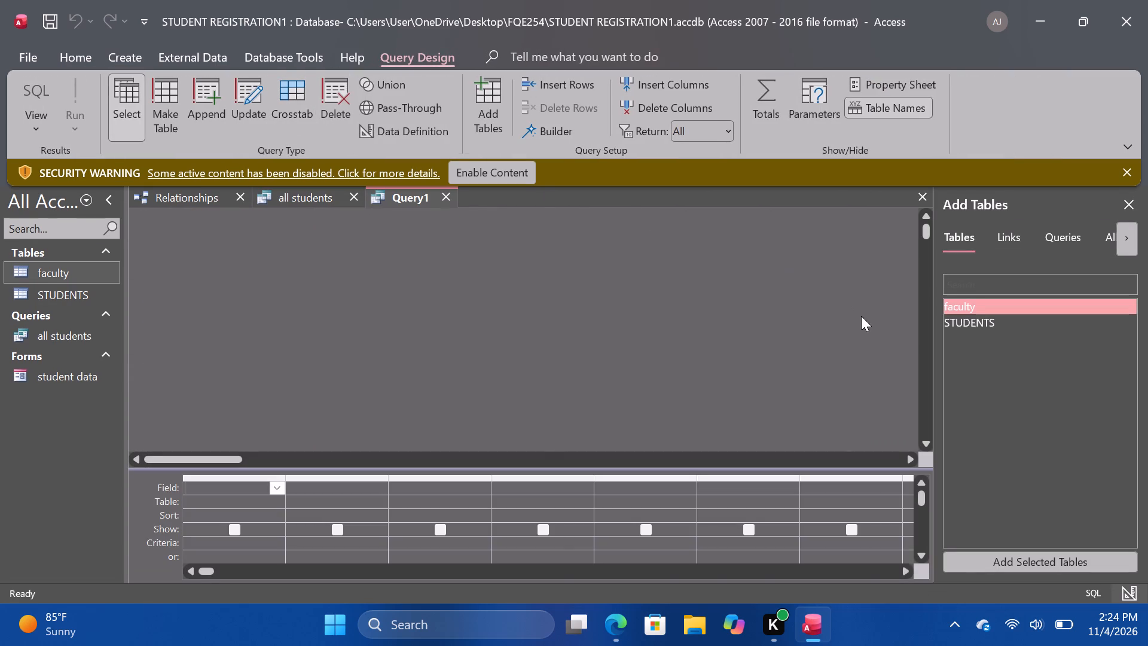
click(977, 324)
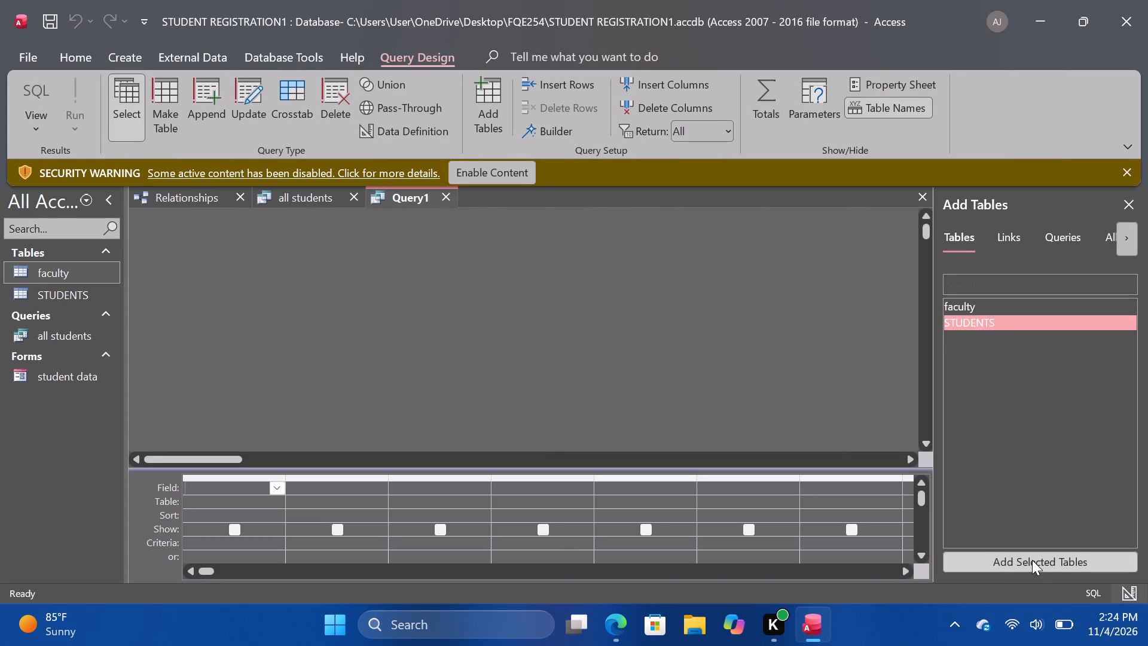
click(1032, 560)
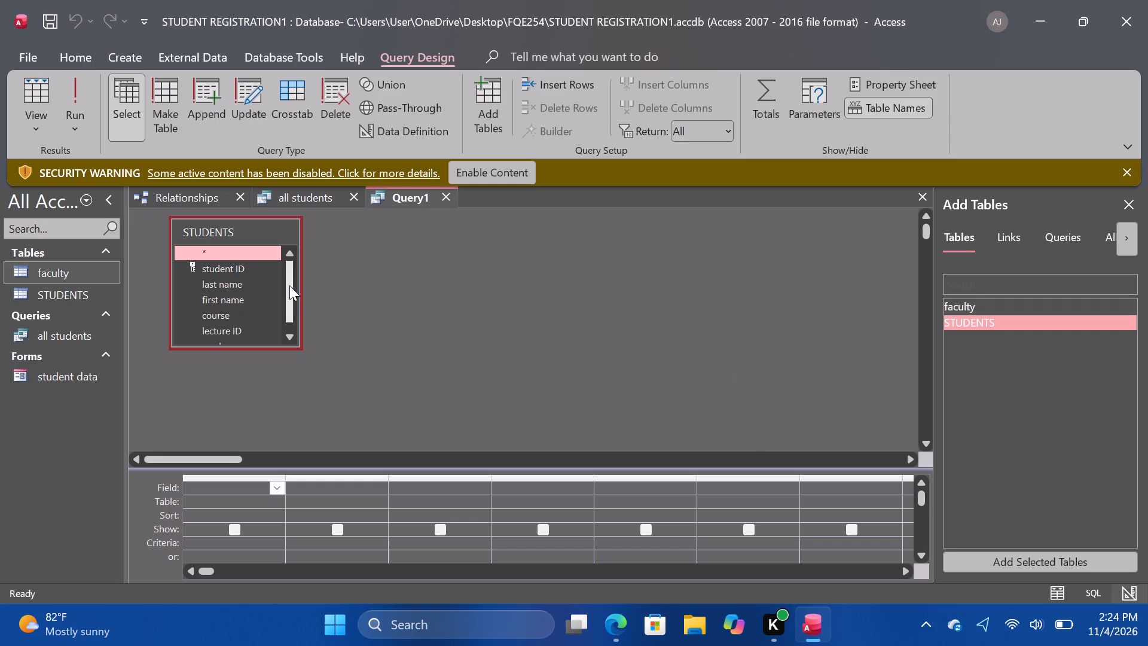
drag(236, 295, 279, 449)
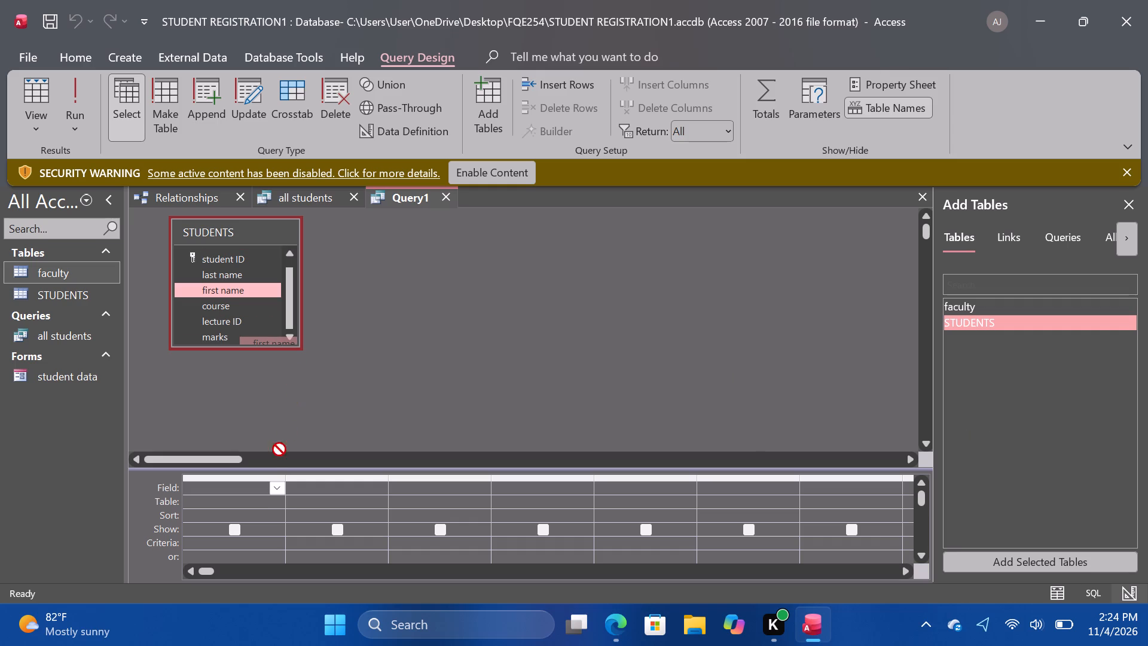
drag(279, 449, 250, 504)
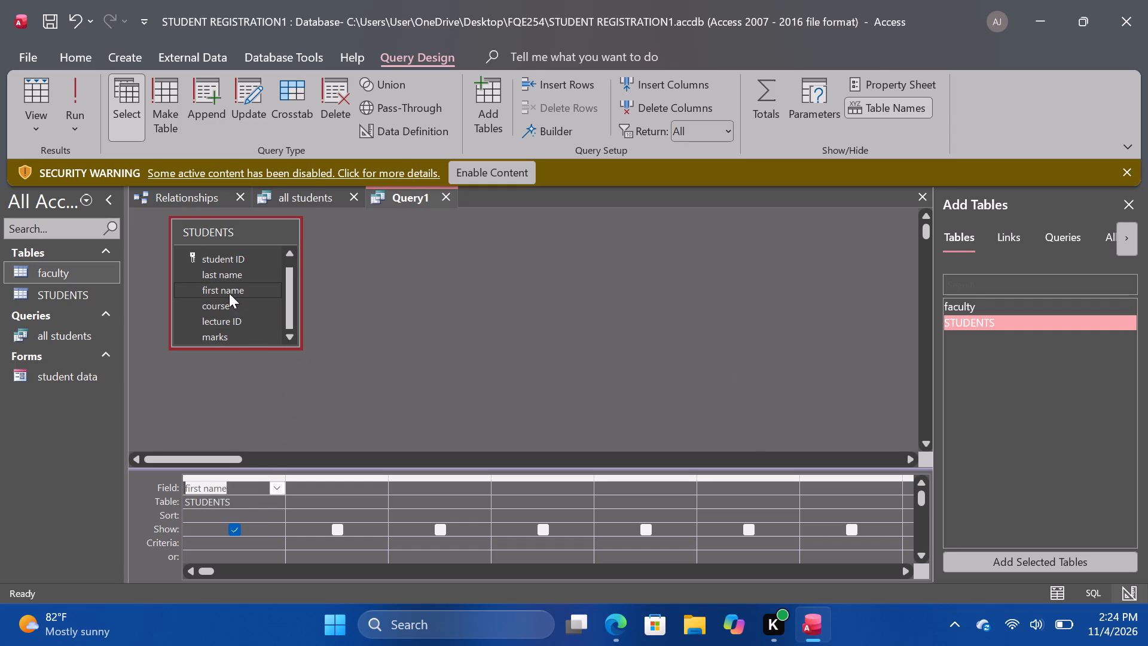
drag(230, 275, 329, 473)
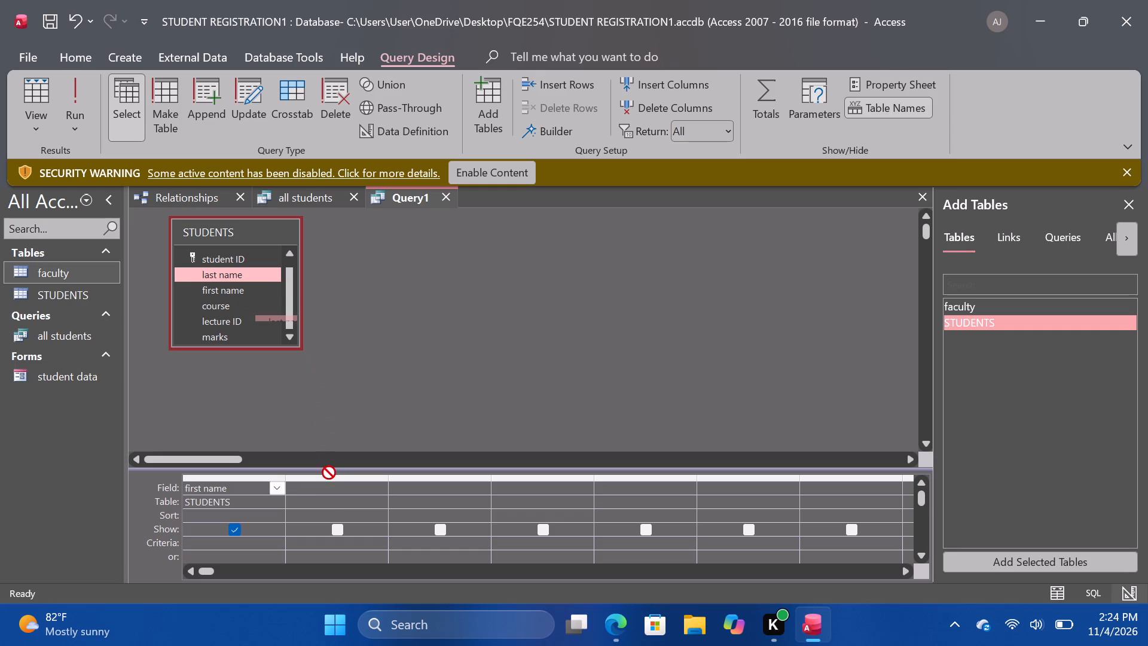
drag(329, 473, 326, 505)
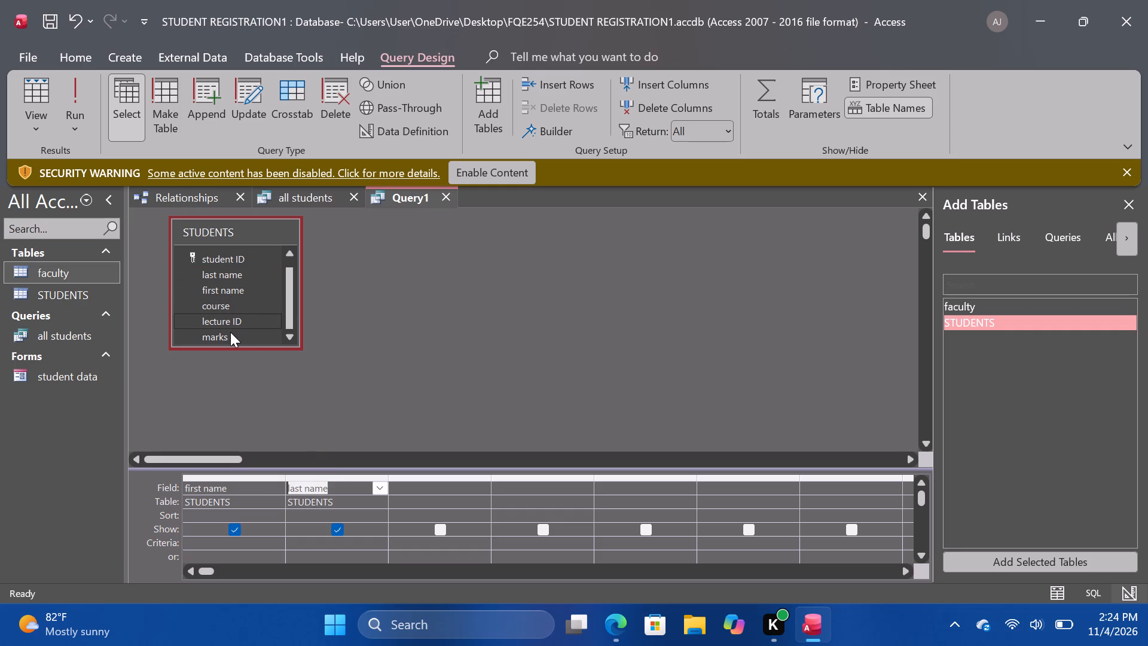
drag(230, 334, 435, 524)
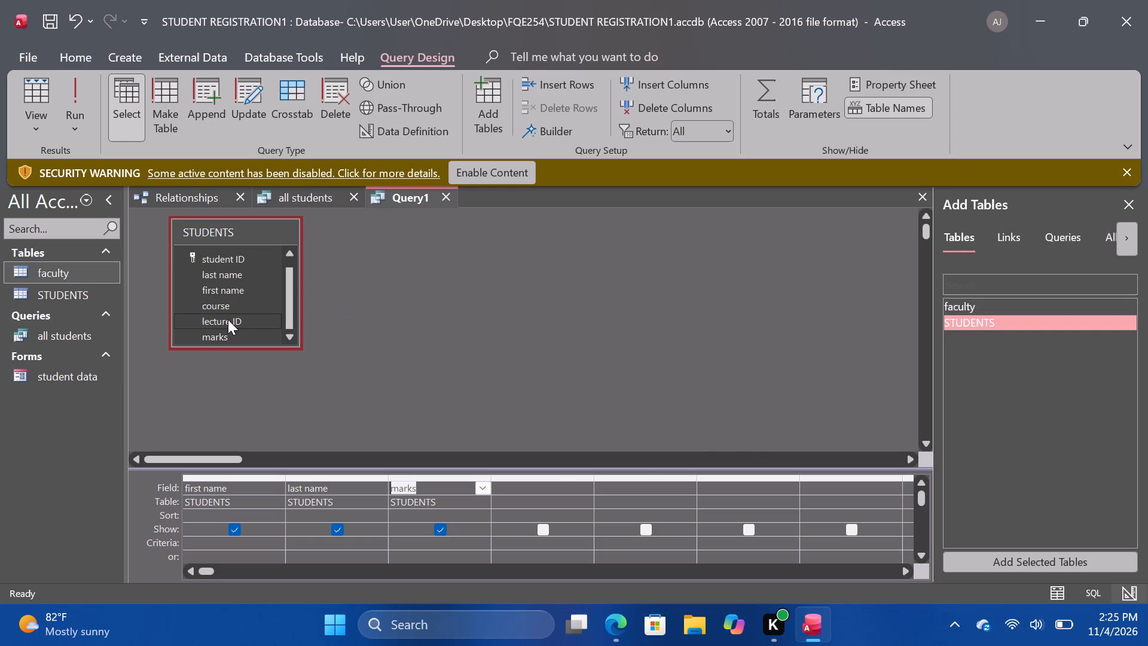
drag(228, 319, 544, 492)
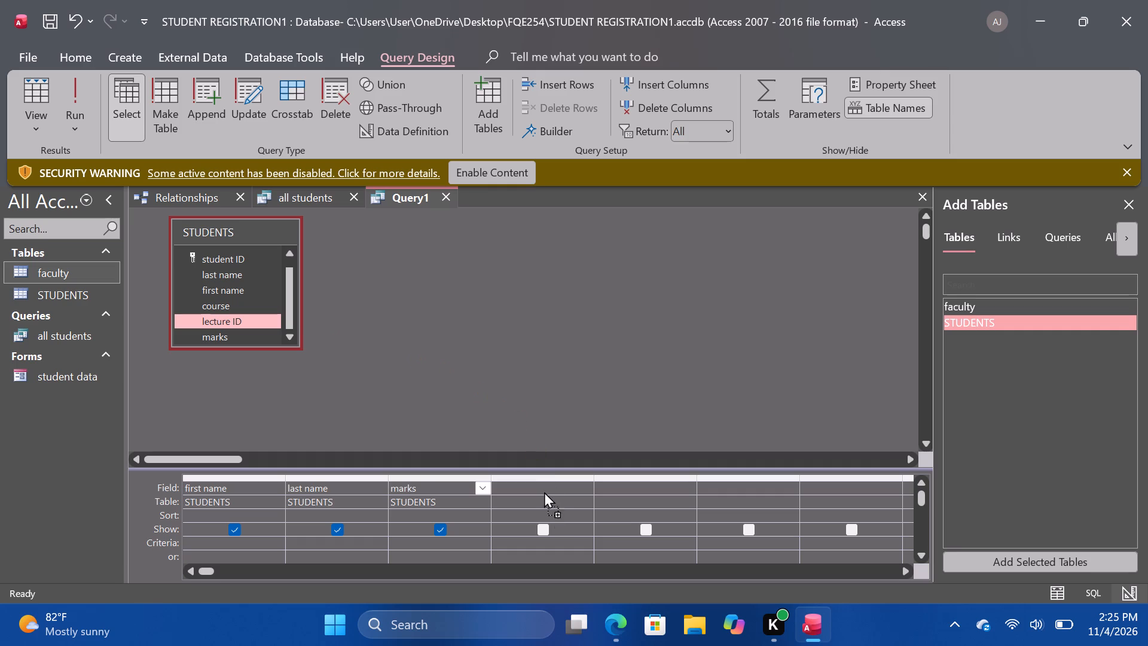
drag(544, 492, 544, 513)
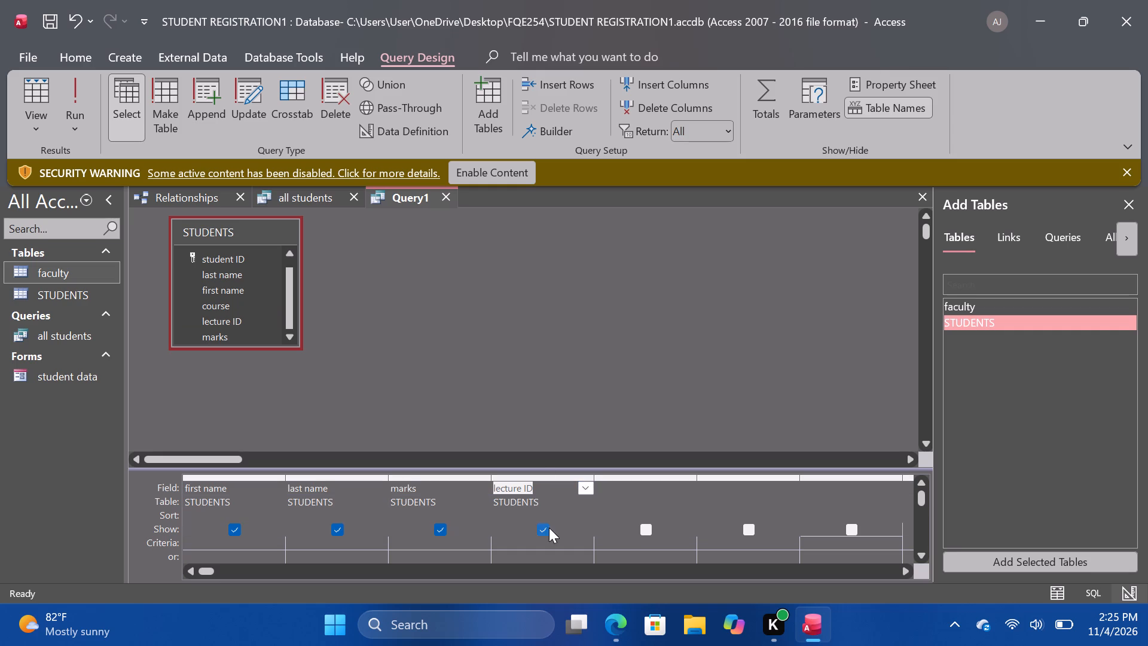
Set the lecture ID criterion to 2222, hide that field from the output, and run the query.
click(529, 544)
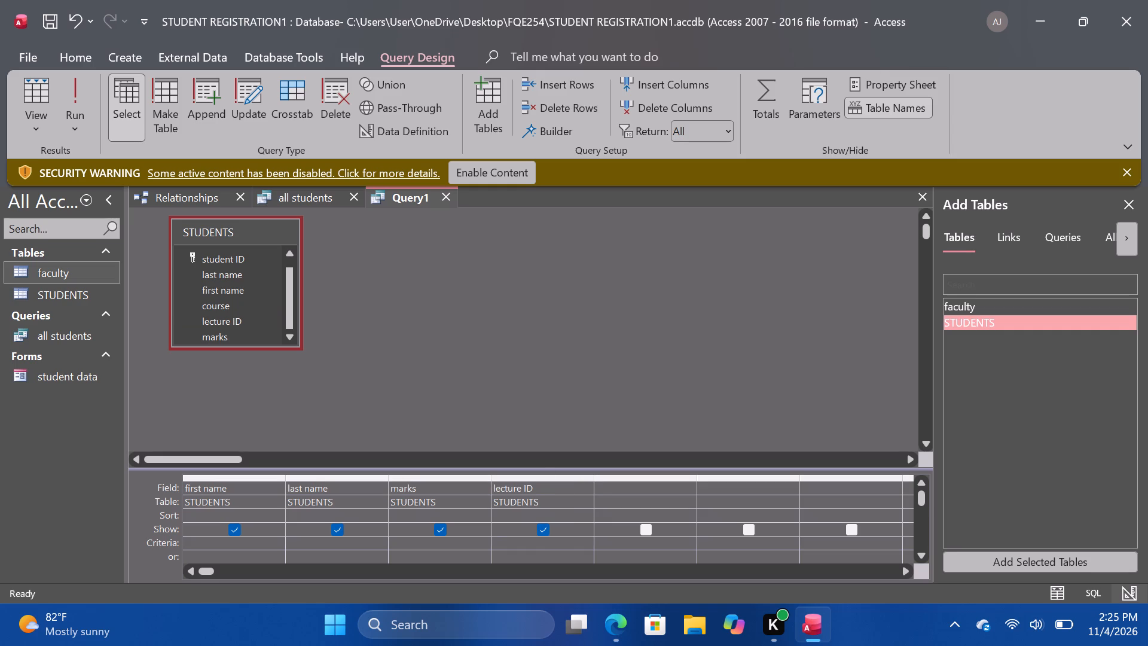
text(2222)
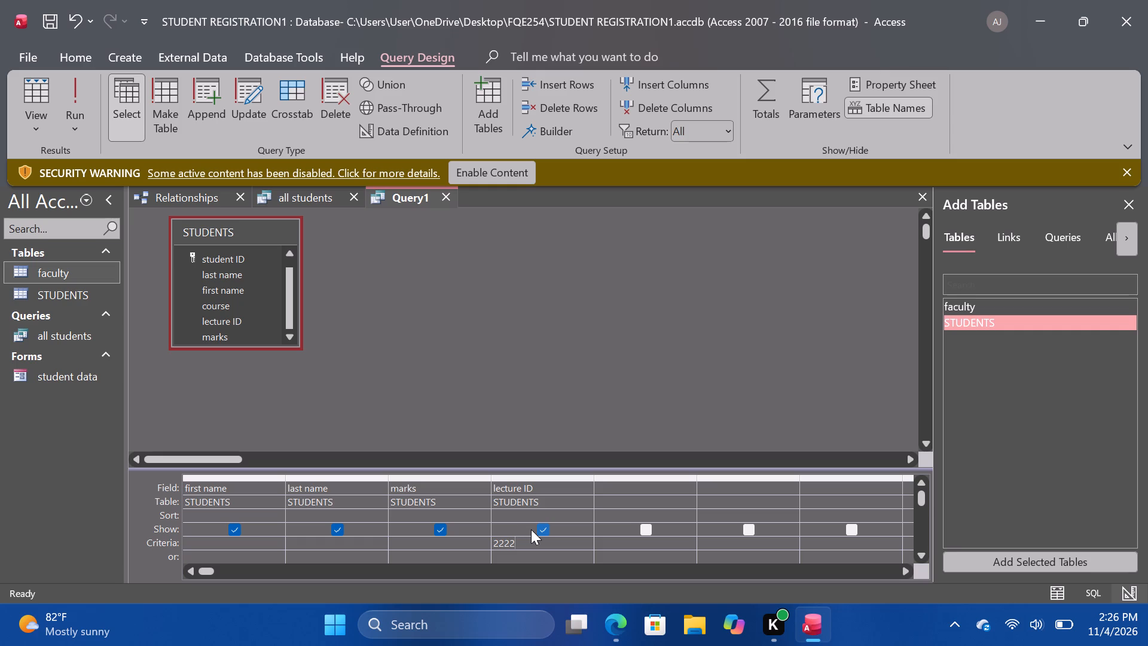
click(544, 530)
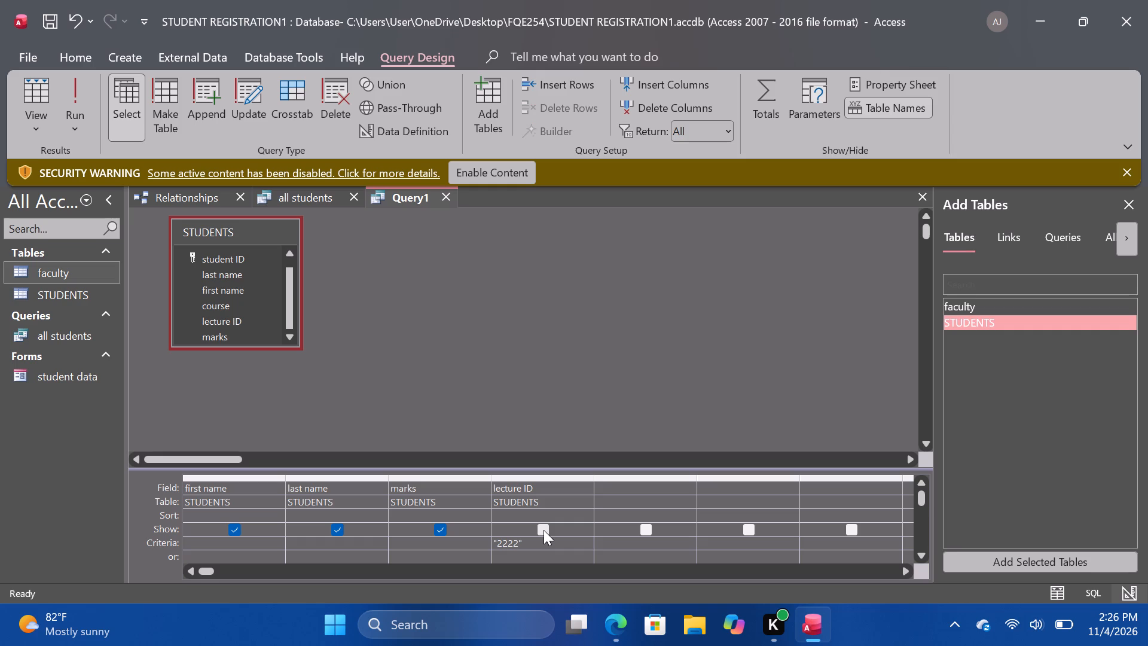
click(80, 97)
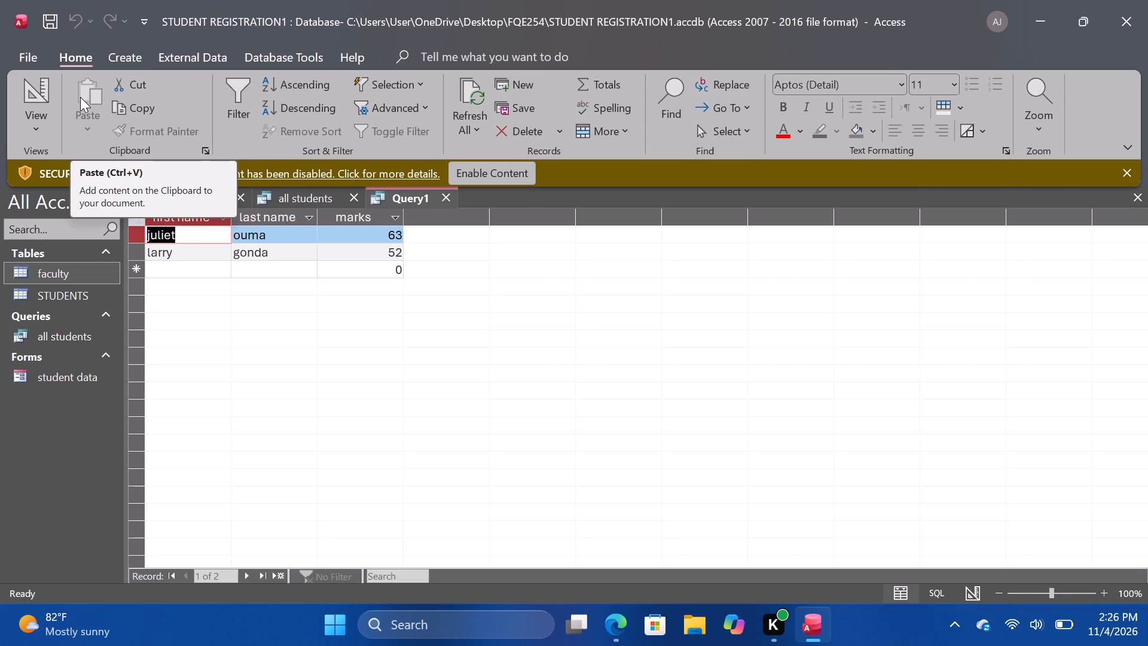
Save the filtered query as "lecturer2222".
right_click(413, 199)
click(457, 216)
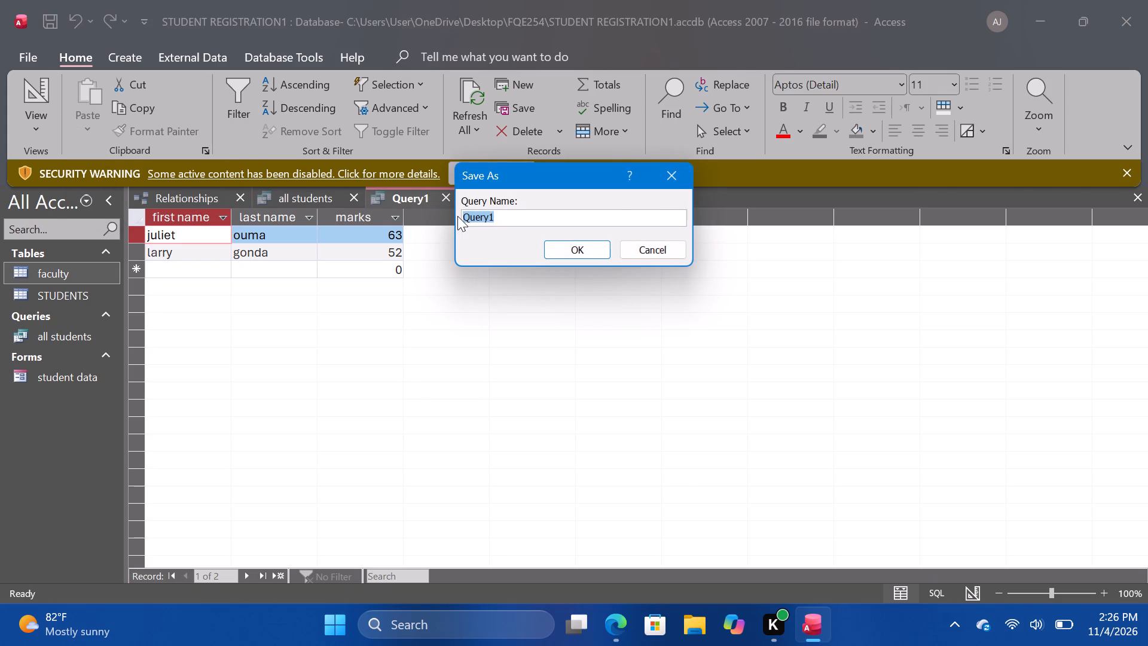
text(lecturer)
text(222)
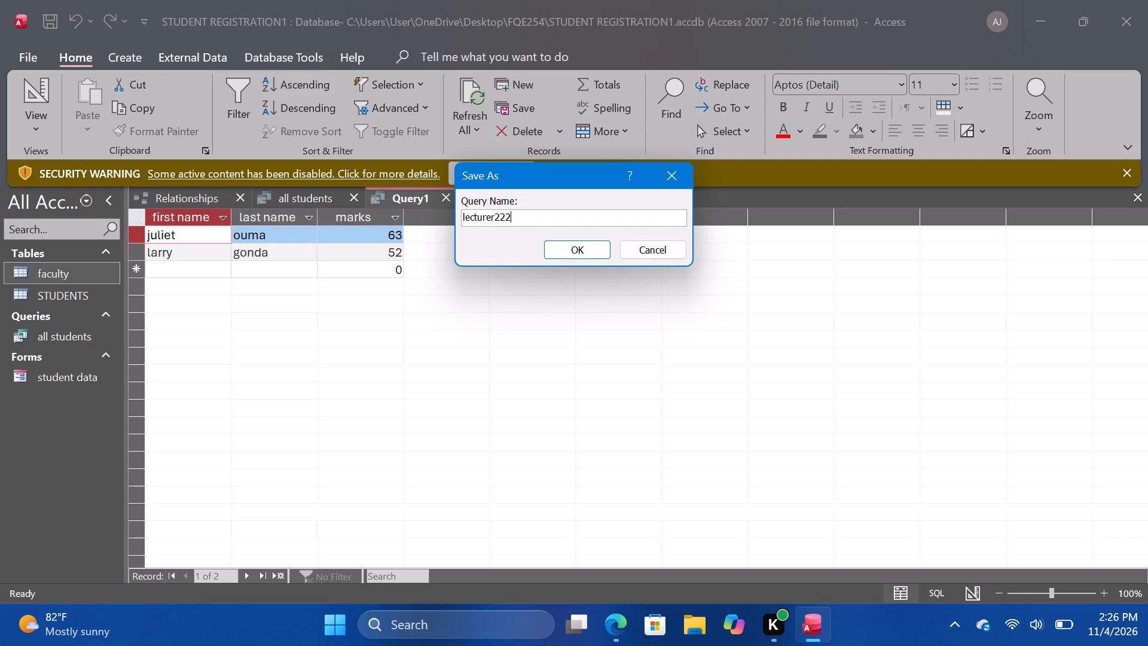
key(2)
click(569, 243)
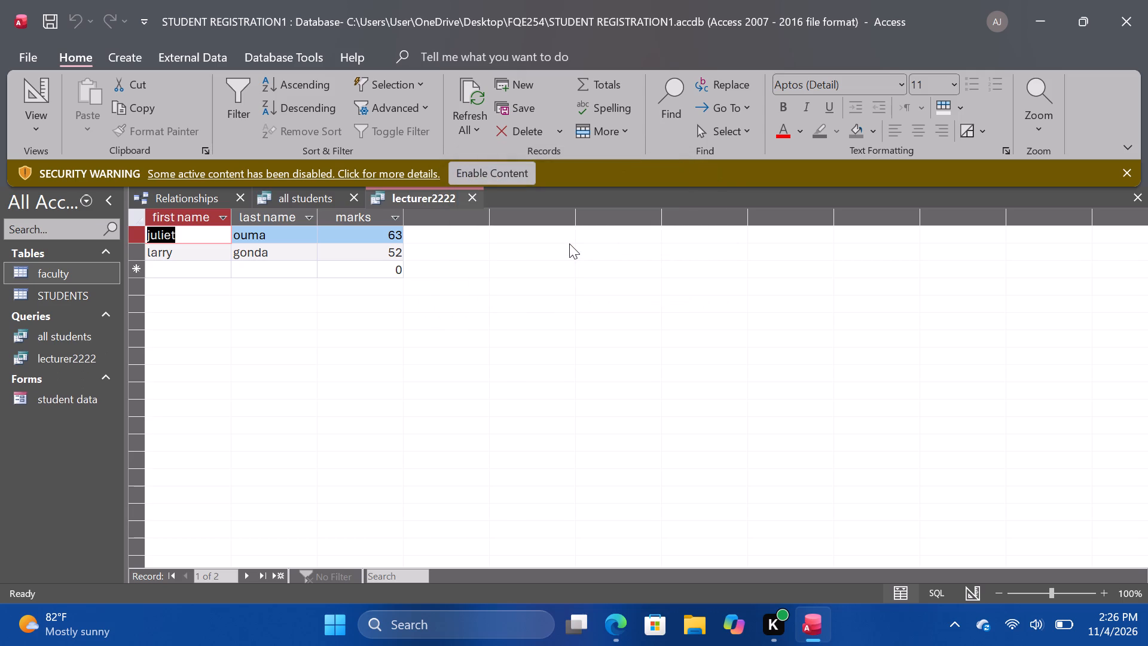
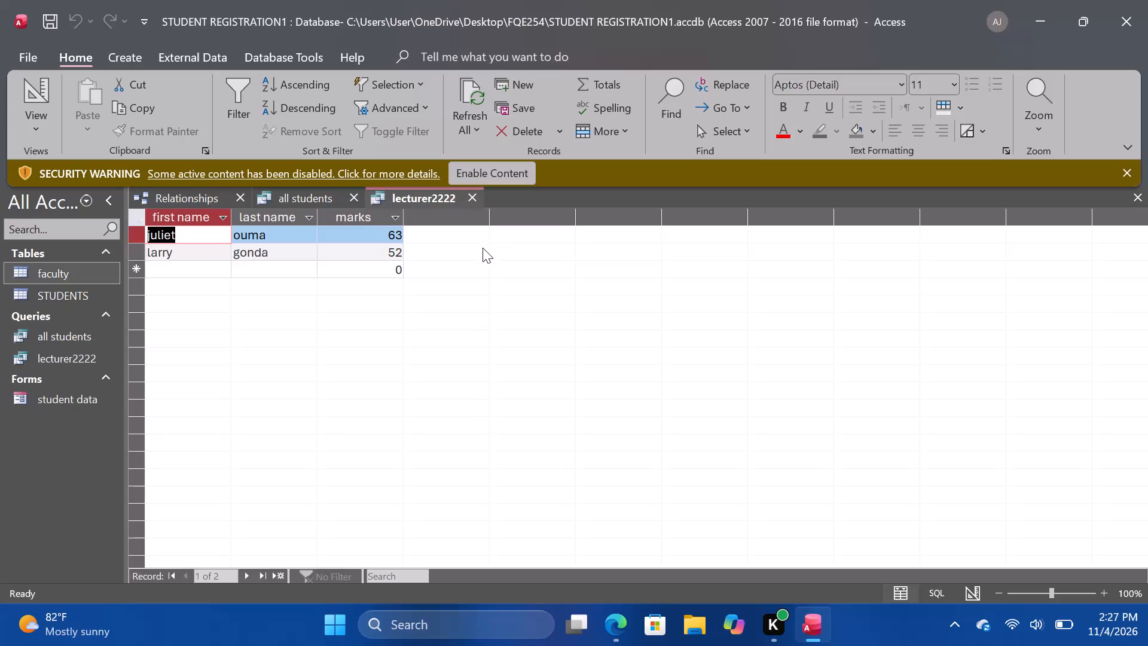
Save the "lecturer2222" query again, and close both it and the "all students" query.
key(ctrl+s)
key(ctrl+s)
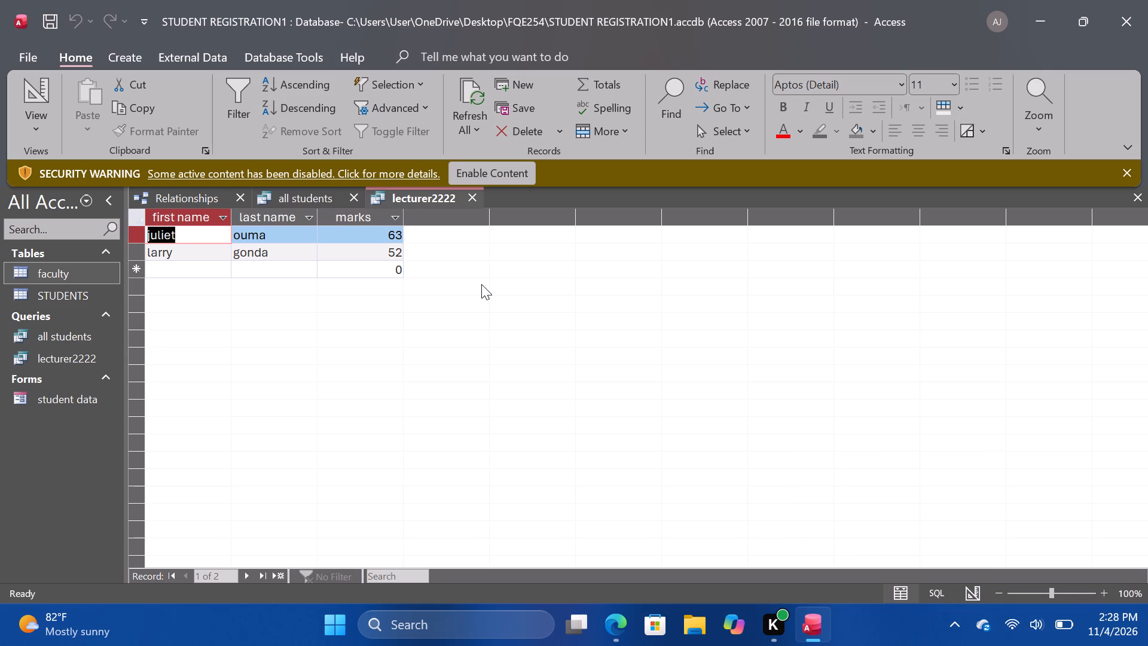
click(474, 197)
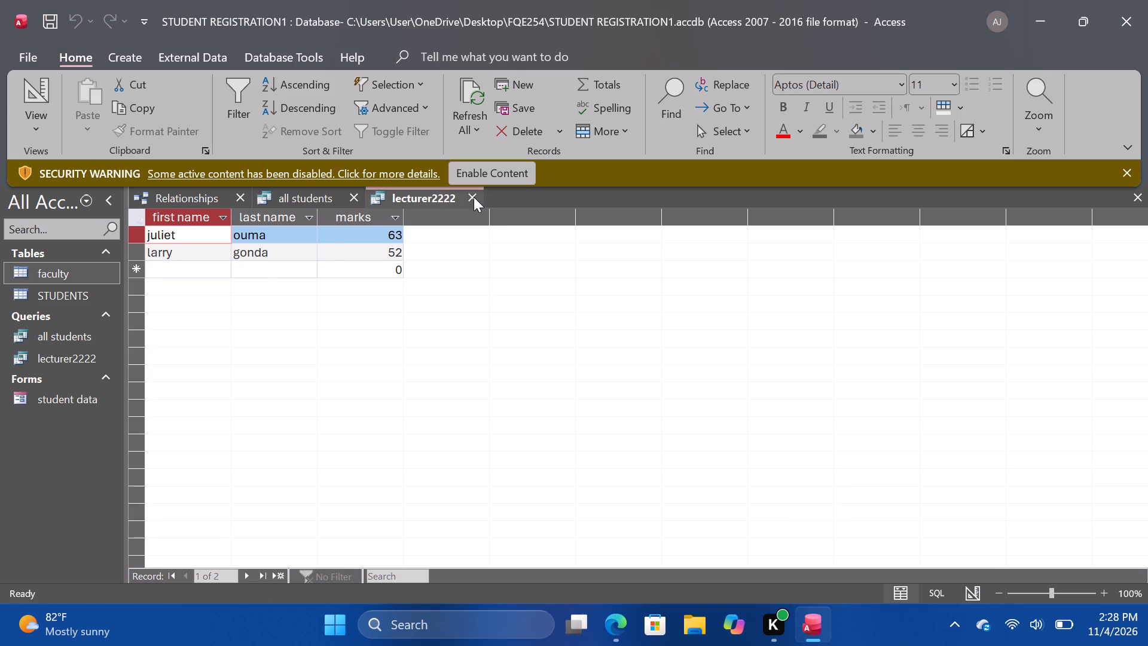
click(352, 197)
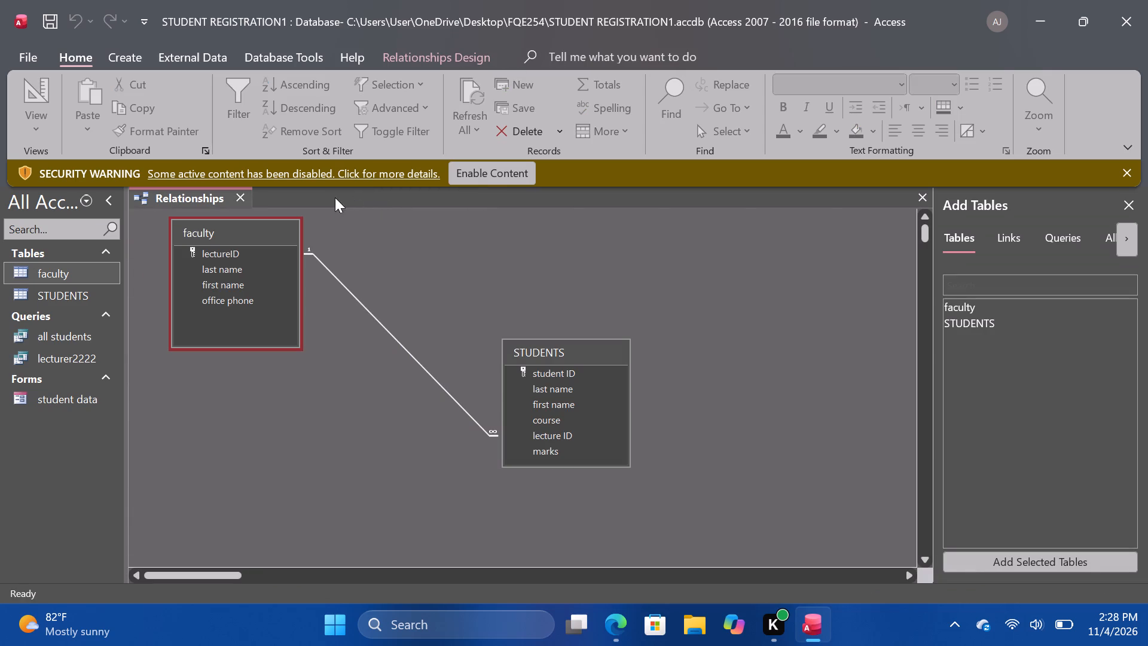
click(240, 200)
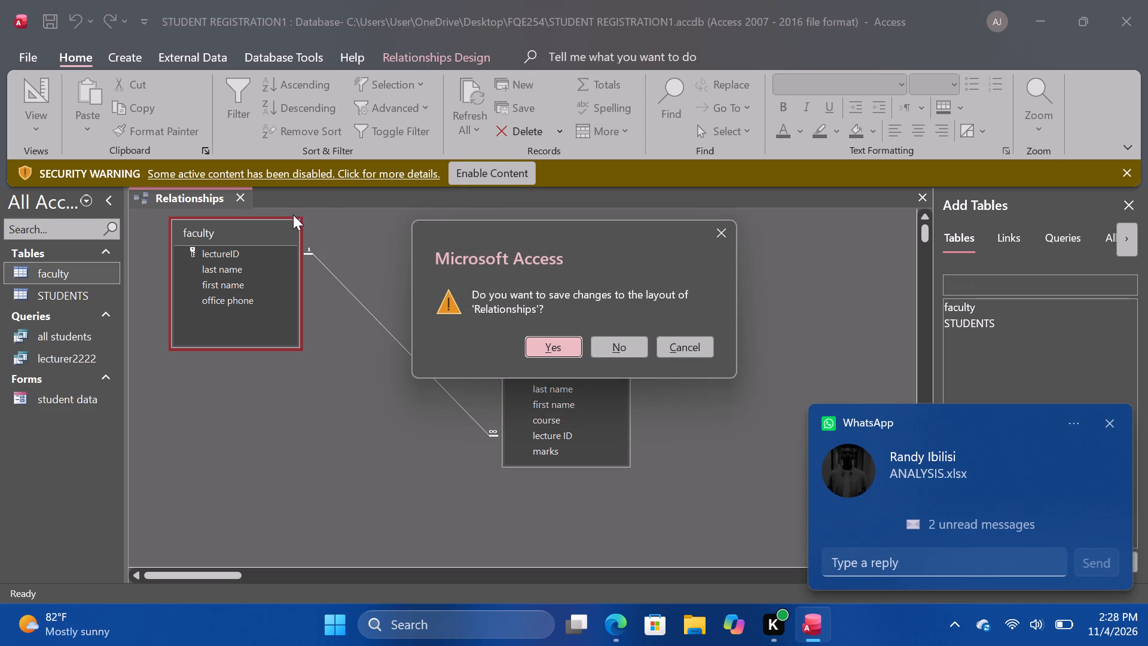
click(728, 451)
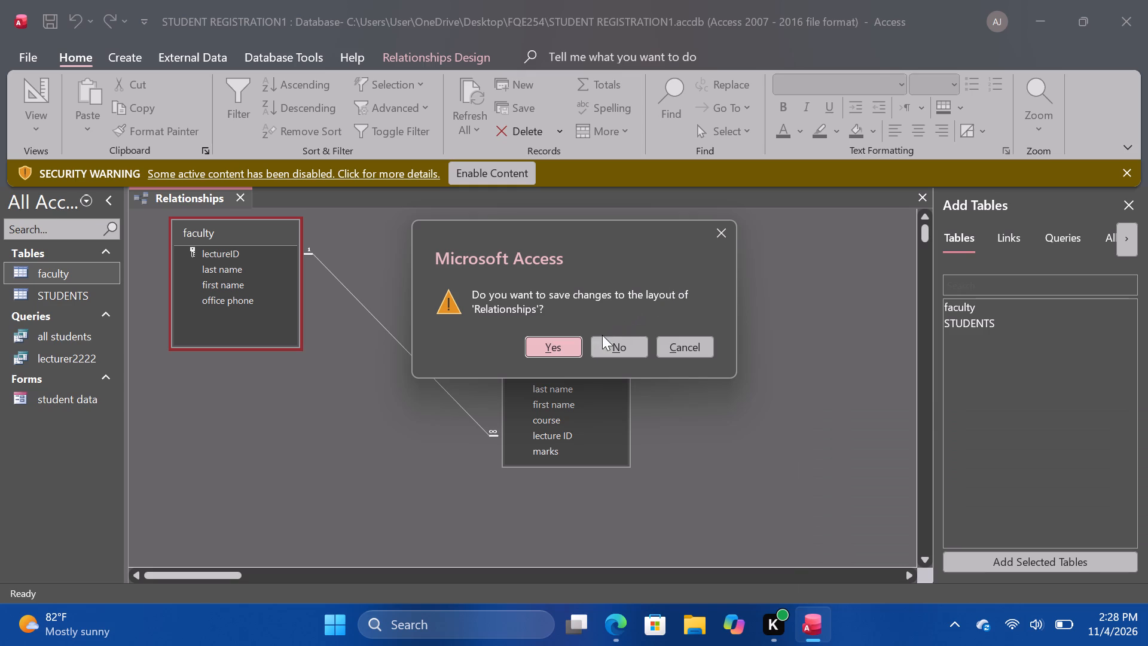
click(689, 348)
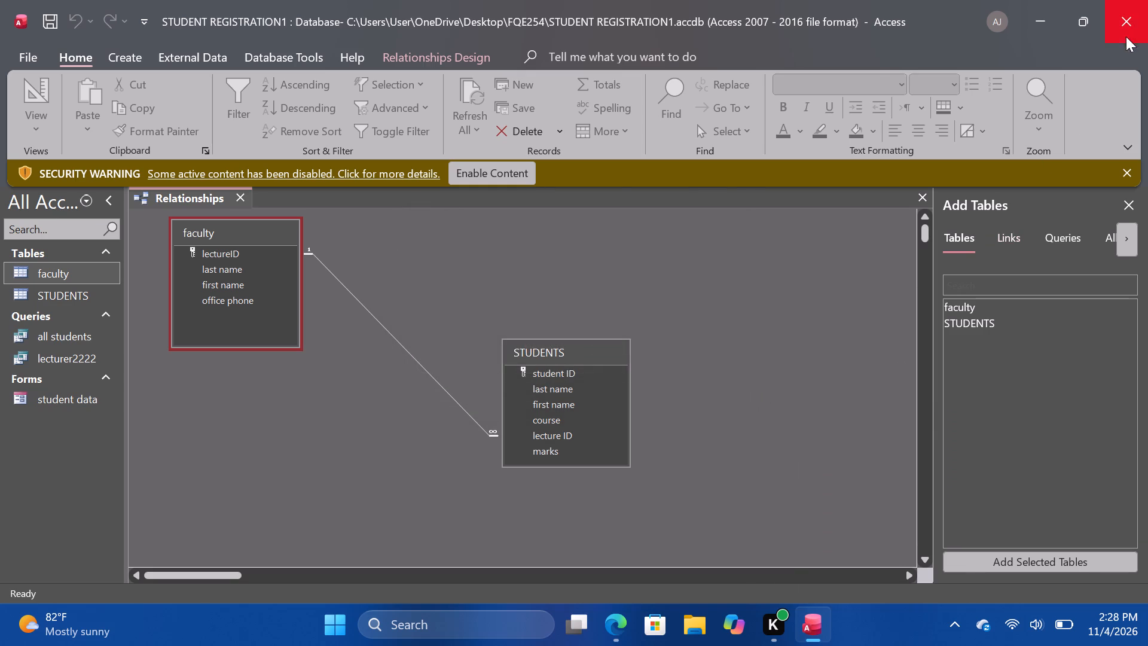
Exit Access with the Relationships layout still open.
click(1131, 18)
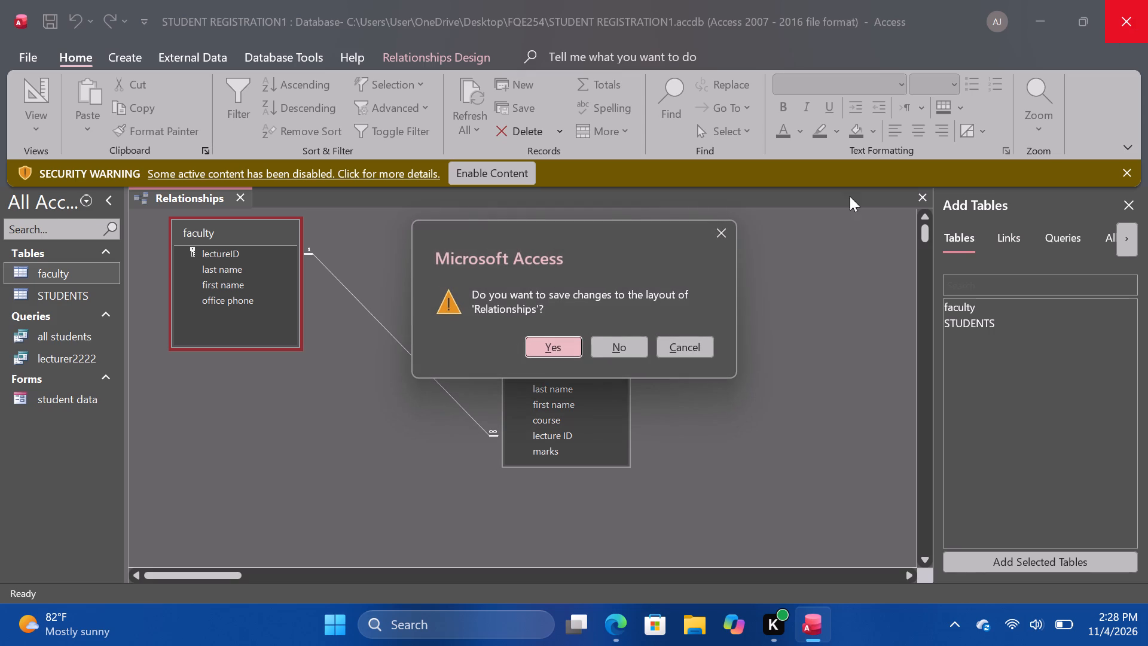
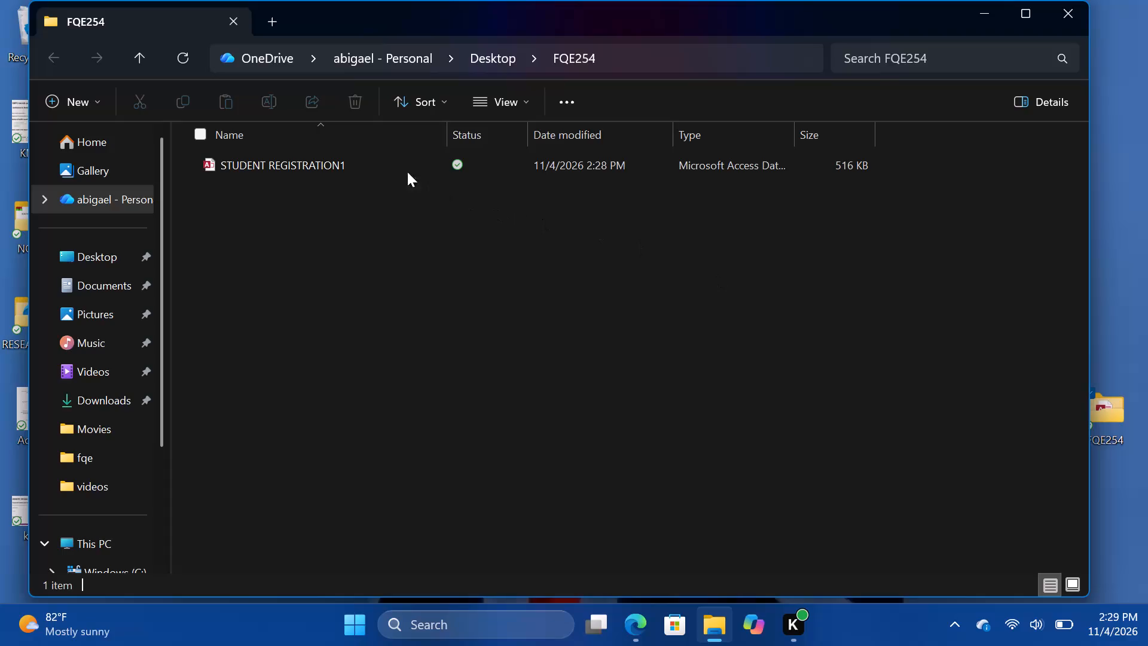
Open the STUDENT REGISTRATION1 database from the FQE254 folder in Access.
double_click(355, 162)
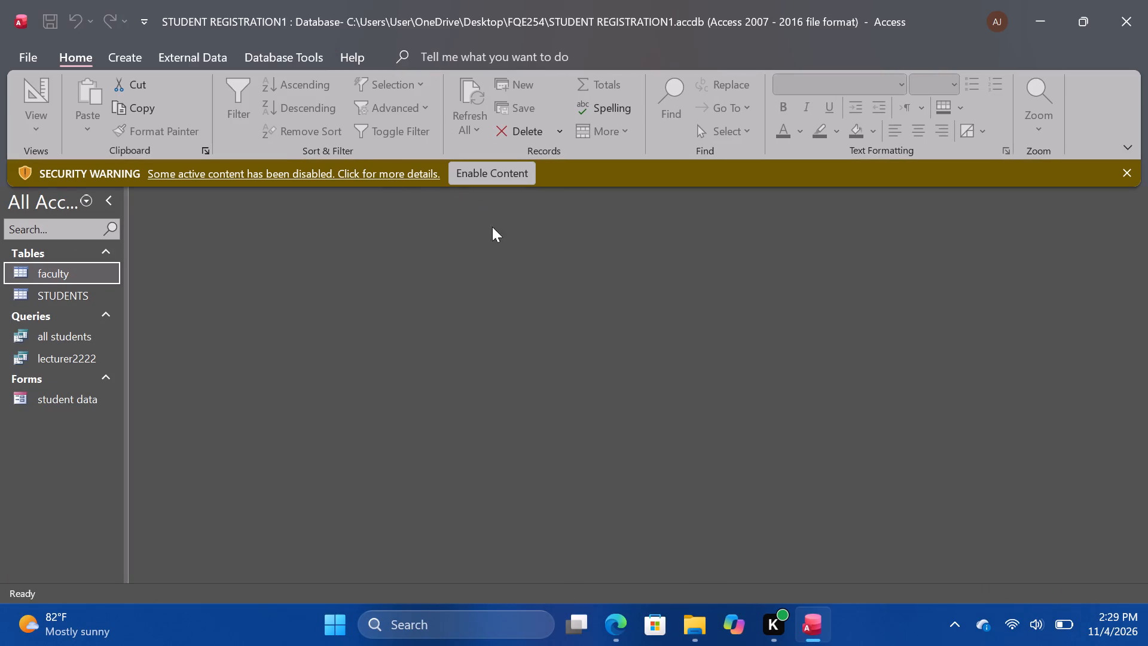
Review the faculty and STUDENTS tables, the "all students" and "lecturer2222" queries and the "student data" form, and return to the STUDENTS table.
double_click(71, 274)
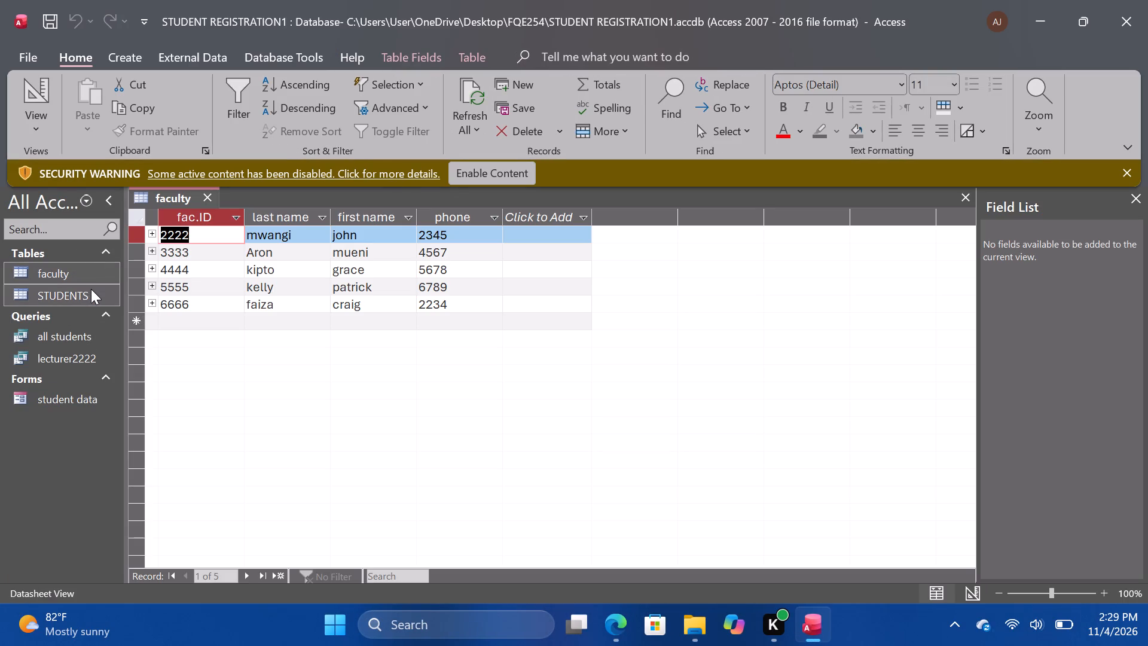
double_click(69, 299)
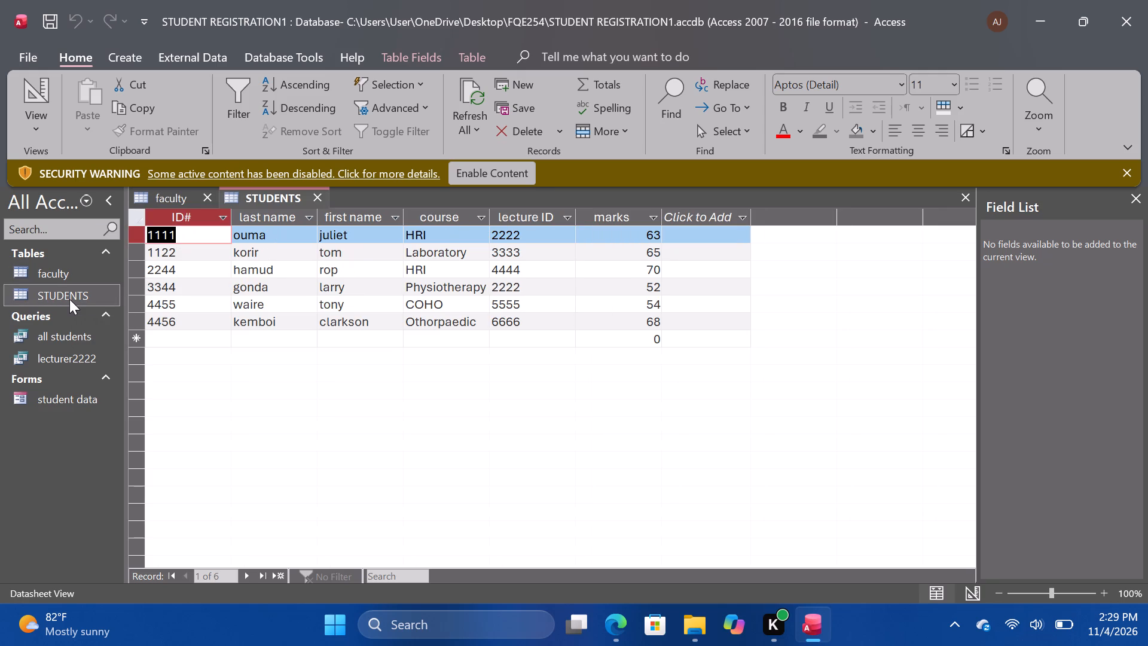
double_click(66, 337)
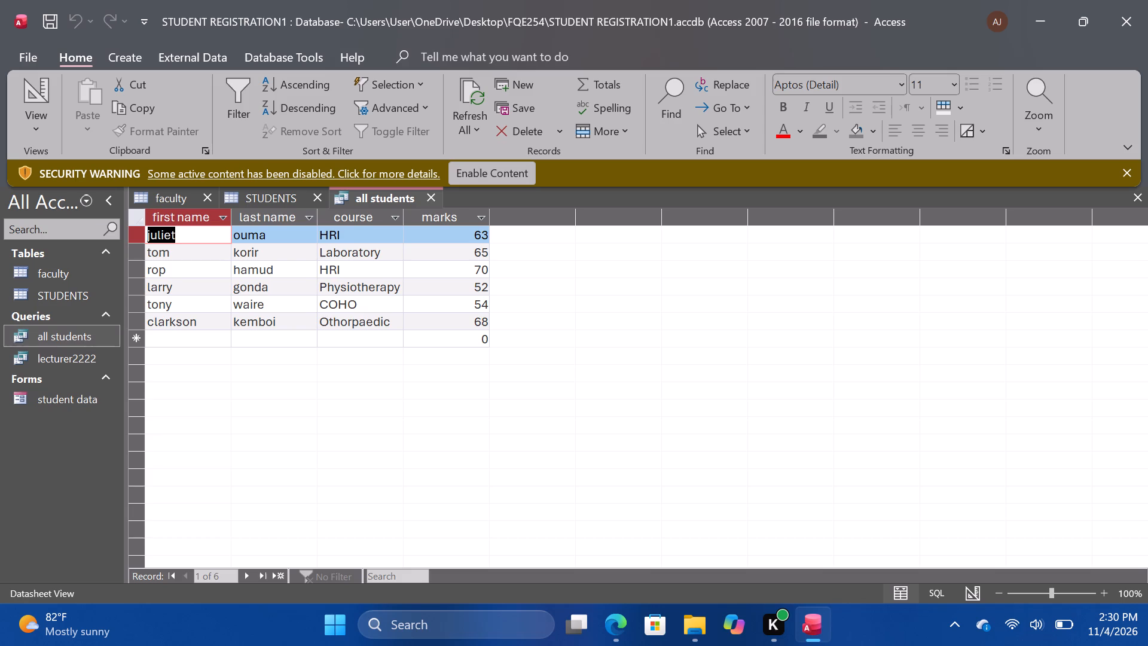
double_click(75, 356)
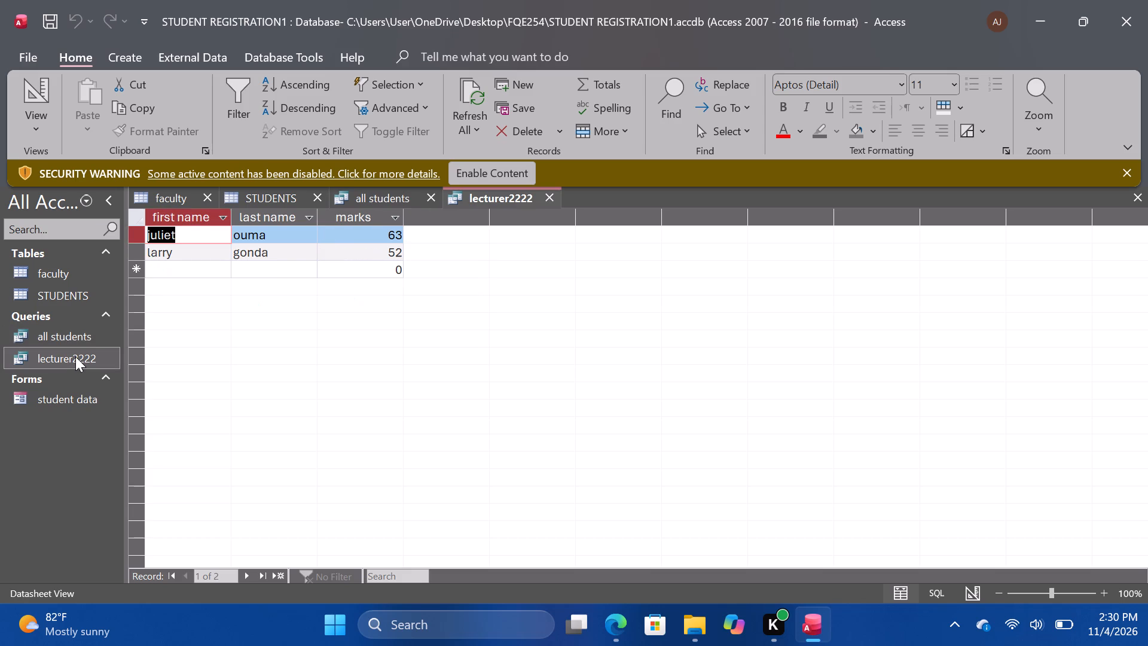
double_click(66, 392)
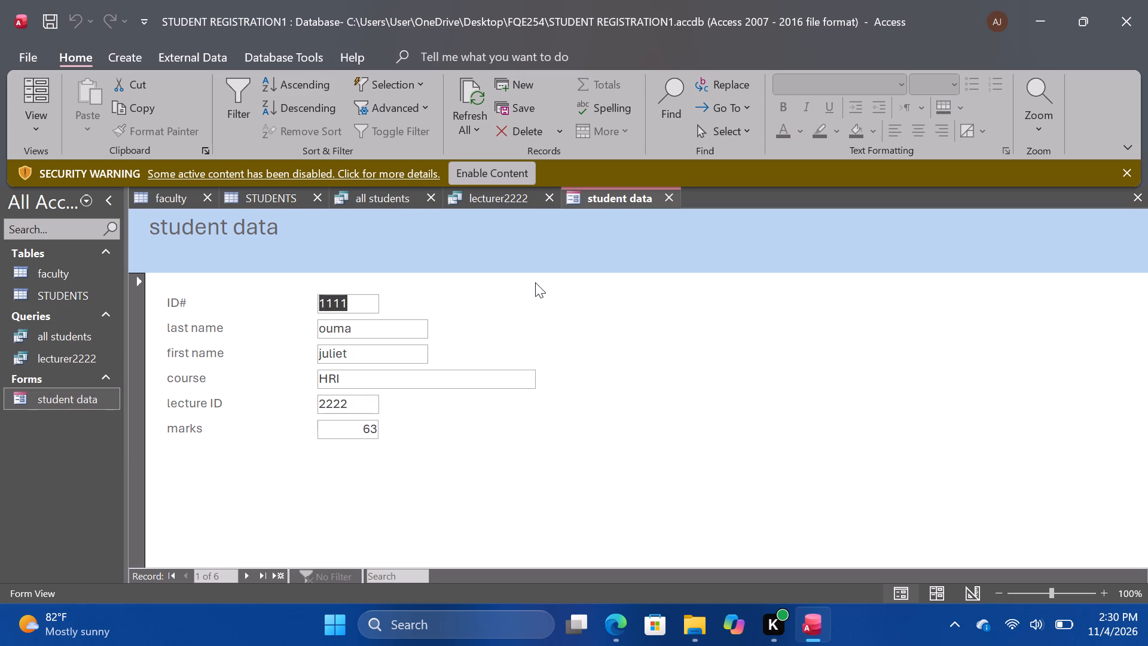
scroll(535, 282, right, 4)
click(65, 292)
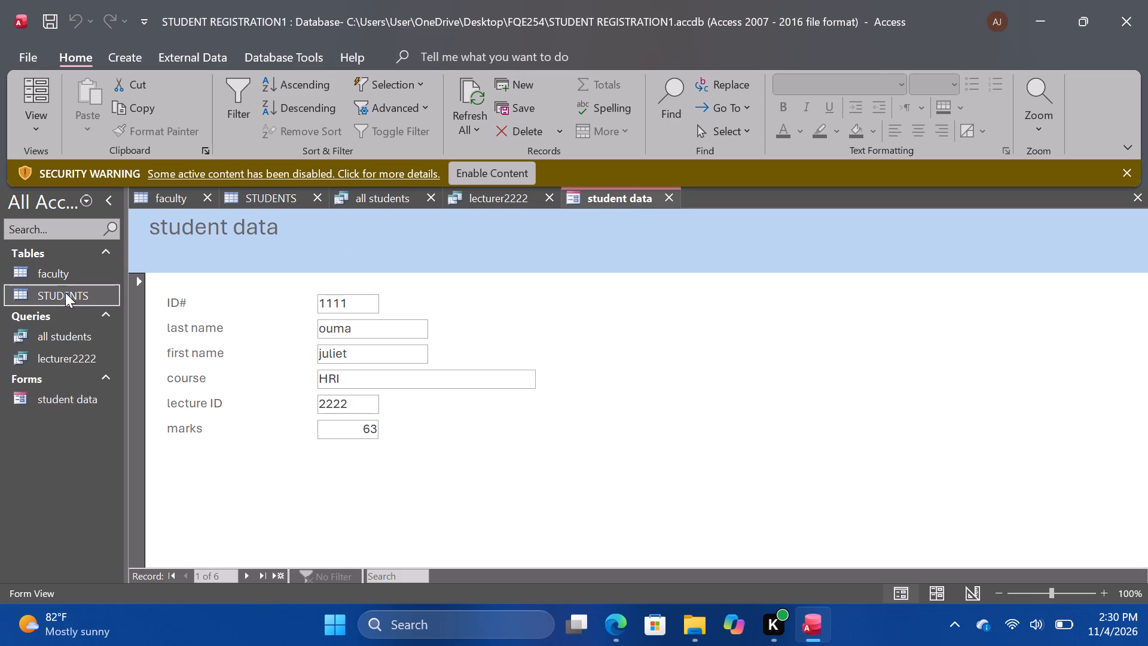
double_click(65, 292)
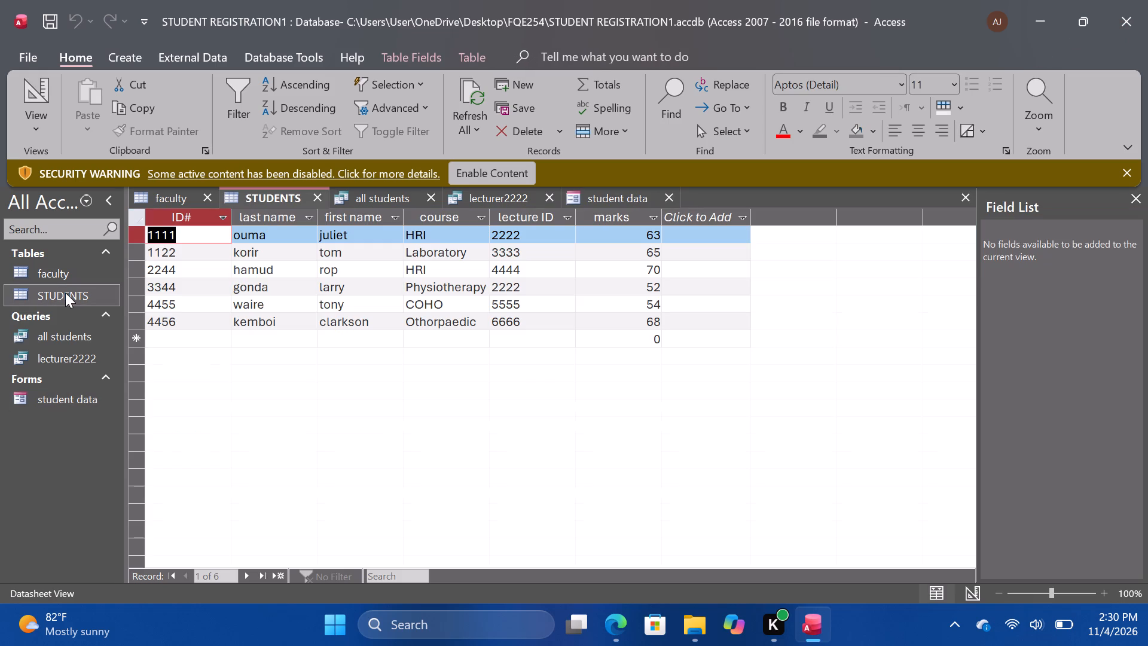
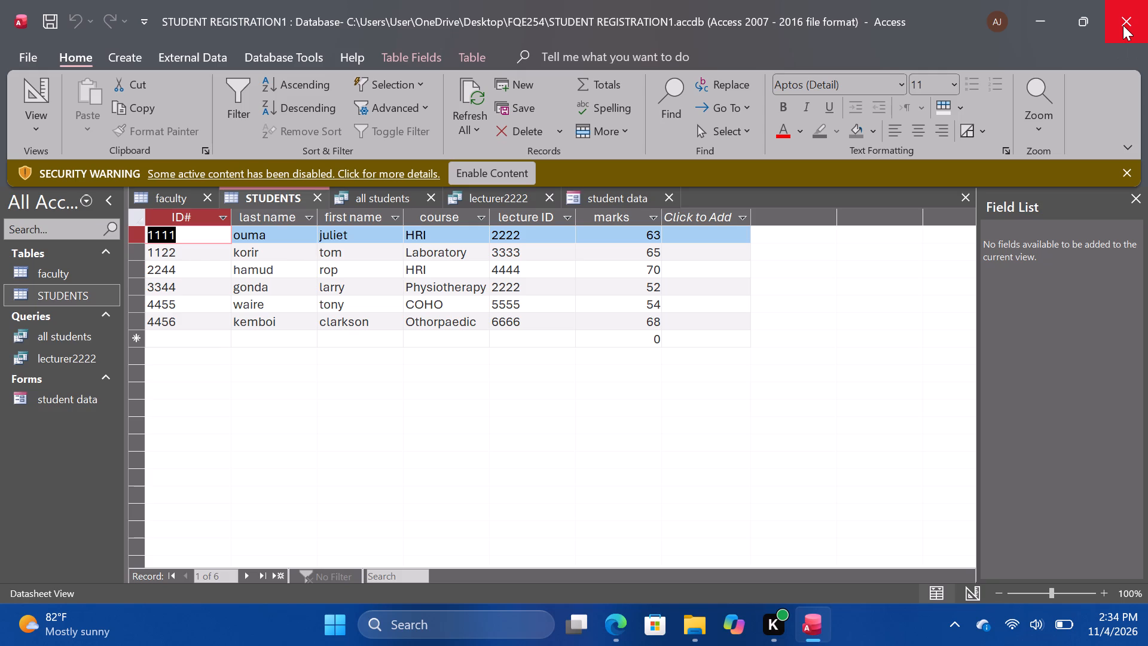
Close the STUDENT REGISTRATION1 database and exit Access.
click(1123, 25)
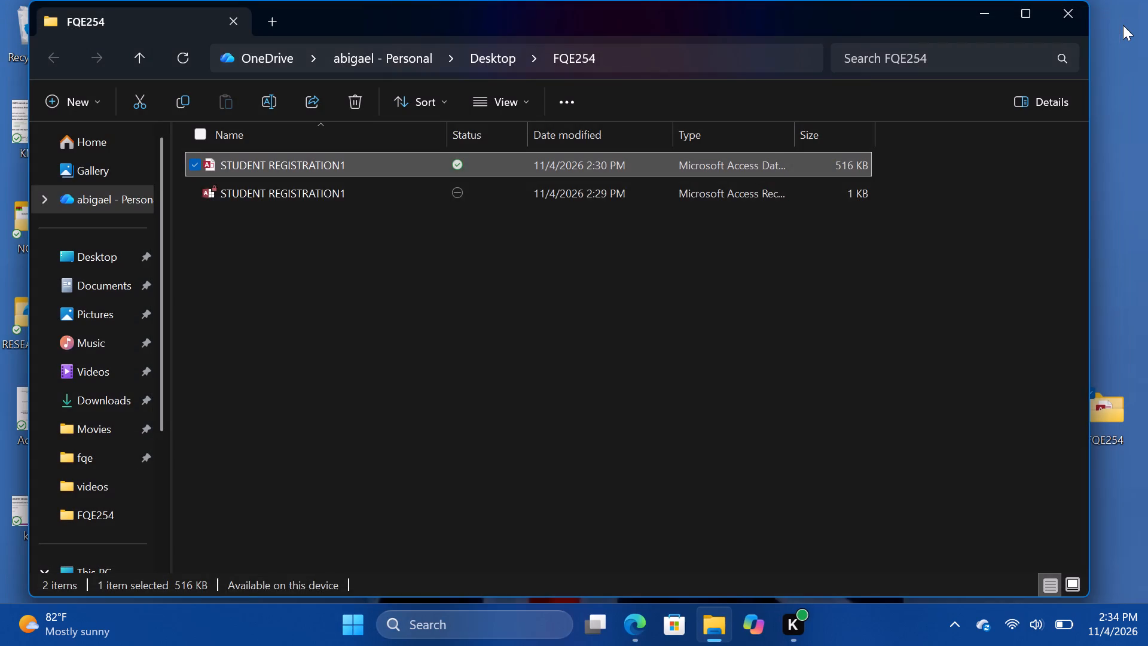